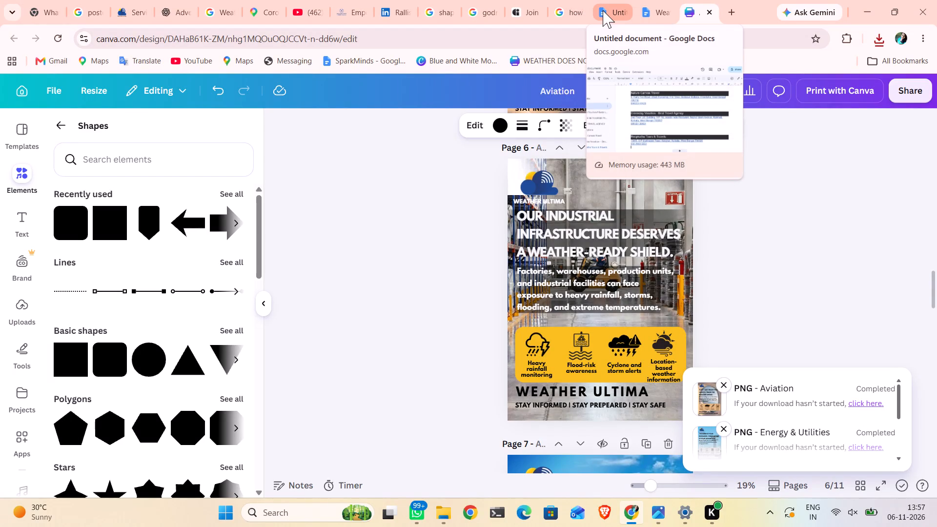
Review the corporate sector list in the Google Docs document on weather-related pain points.
{"action": "left_click", "coordinate": [660, 6]}
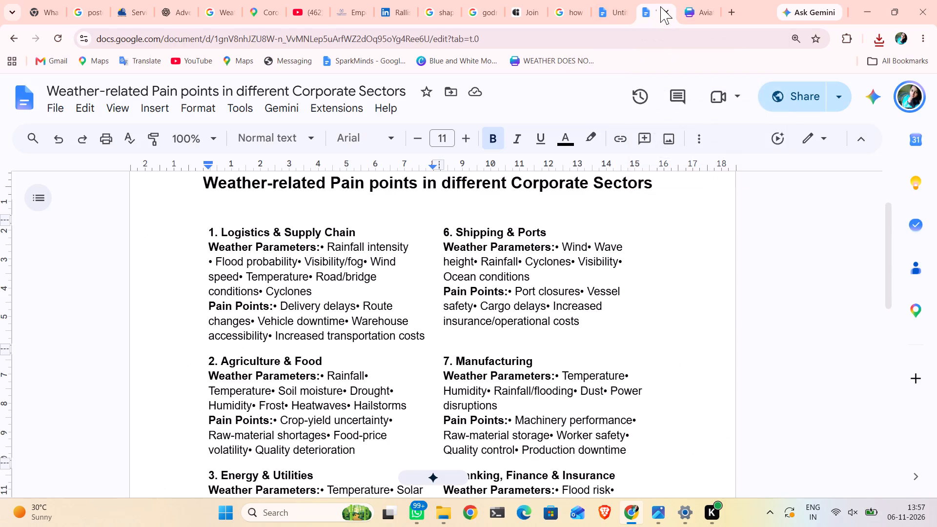
{"action": "left_click", "coordinate": [709, 5]}
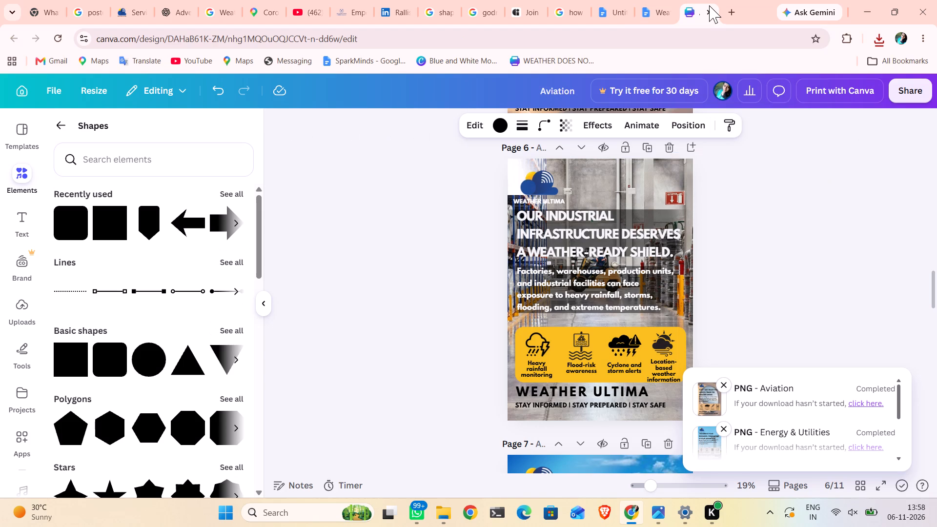
{"action": "left_click", "coordinate": [659, 8]}
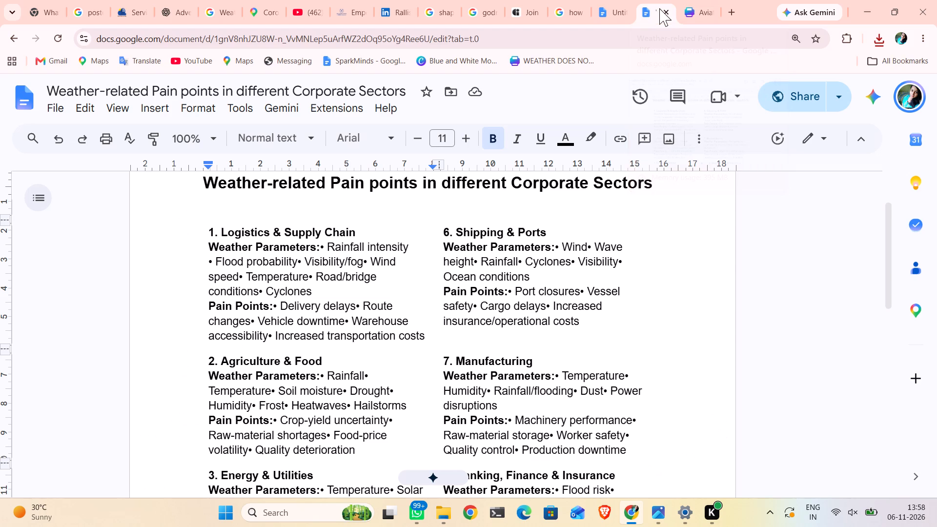
{"action": "scroll", "coordinate": [592, 274], "scroll_direction": "down", "scroll_amount": 2}
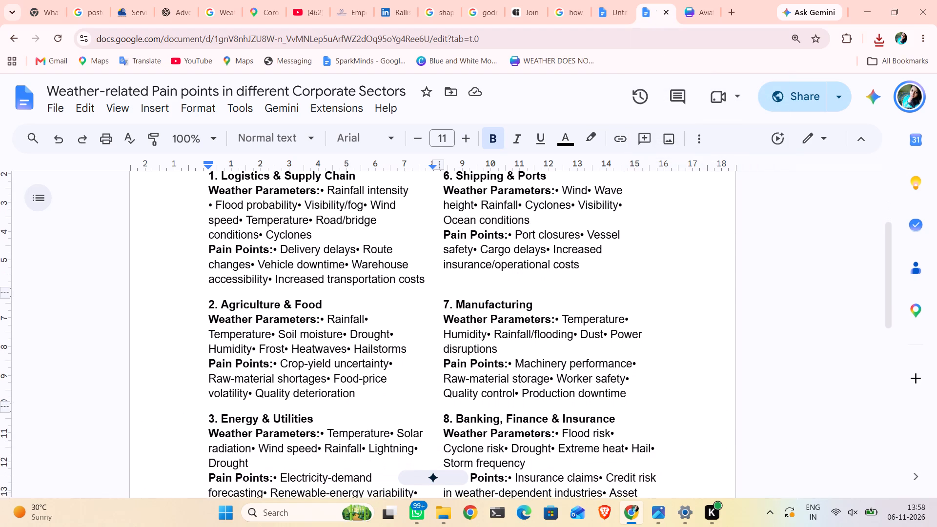
{"action": "scroll", "coordinate": [592, 274], "scroll_direction": "down", "scroll_amount": 1}
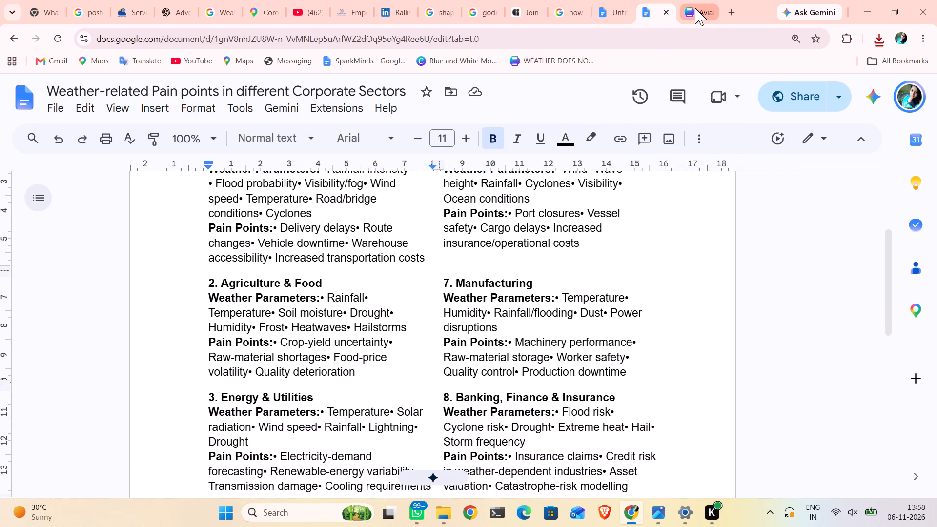
Switch to the Canva design and look through poster pages 6 to 11 to identify which sector each covers.
{"action": "left_click", "coordinate": [695, 8]}
{"action": "scroll", "coordinate": [550, 338], "scroll_direction": "down", "scroll_amount": 2}
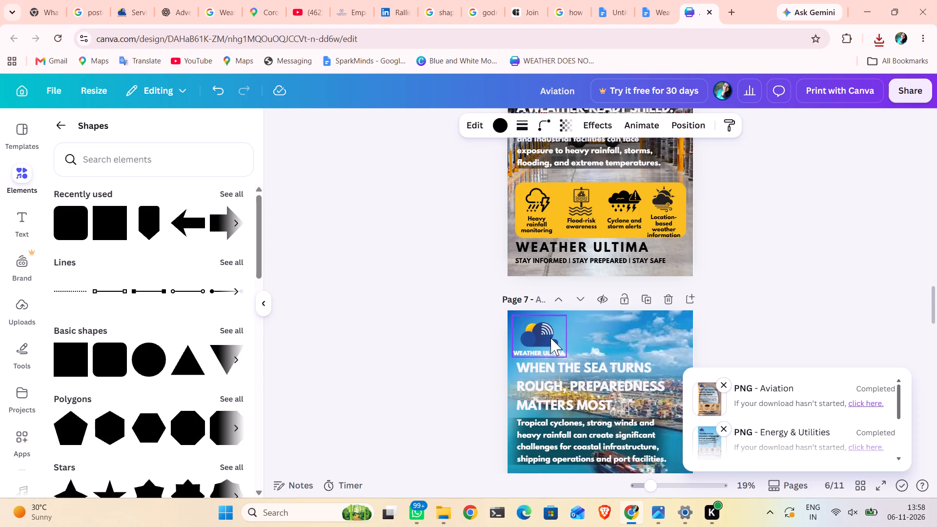
{"action": "scroll", "coordinate": [550, 338], "scroll_direction": "down", "scroll_amount": 3}
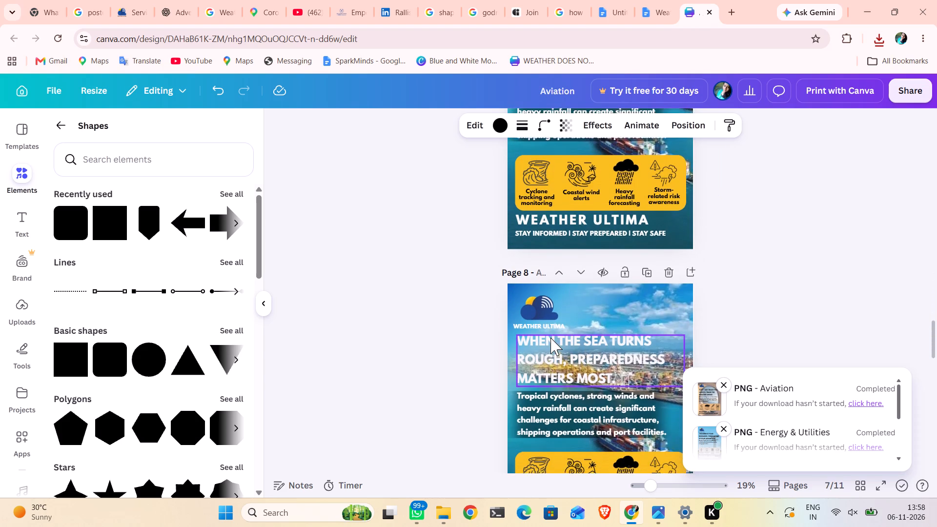
{"action": "scroll", "coordinate": [550, 338], "scroll_direction": "down", "scroll_amount": 5}
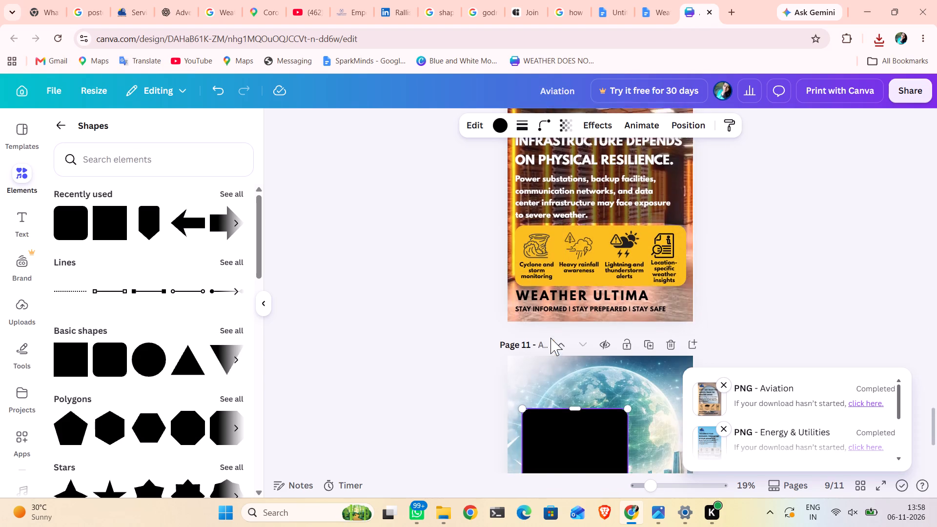
{"action": "scroll", "coordinate": [550, 338], "scroll_direction": "down", "scroll_amount": 2}
{"action": "scroll", "coordinate": [550, 338], "scroll_direction": "up", "scroll_amount": 4}
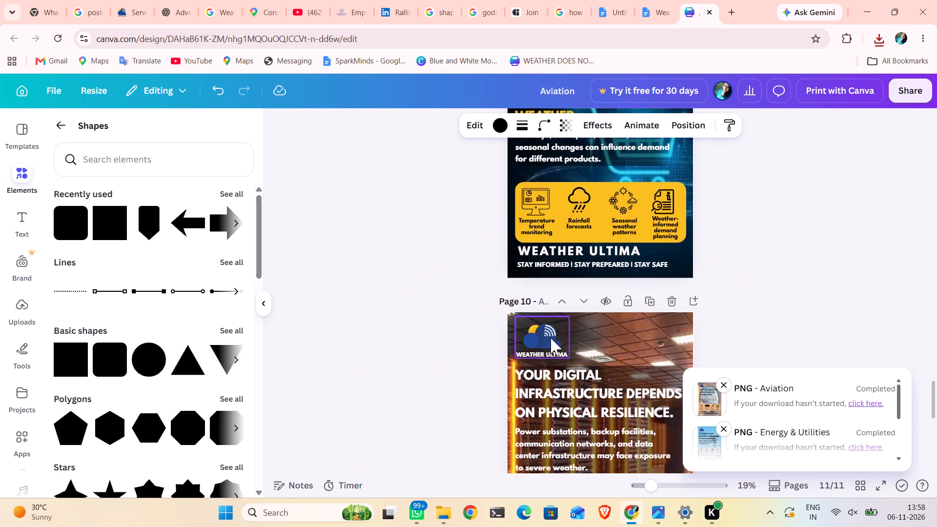
{"action": "scroll", "coordinate": [550, 338], "scroll_direction": "up", "scroll_amount": 2}
{"action": "scroll", "coordinate": [550, 338], "scroll_direction": "down", "scroll_amount": 2}
{"action": "scroll", "coordinate": [550, 338], "scroll_direction": "up", "scroll_amount": 1}
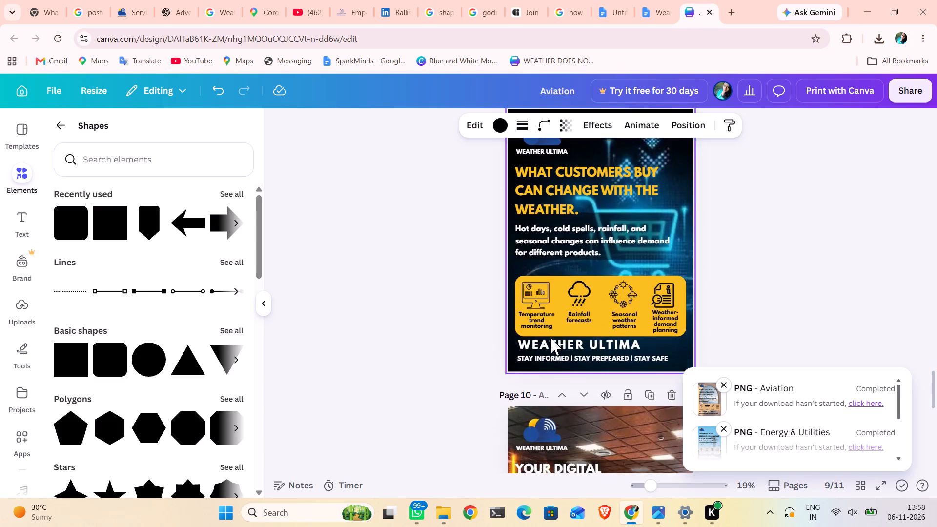
{"action": "scroll", "coordinate": [550, 338], "scroll_direction": "up", "scroll_amount": 3}
{"action": "scroll", "coordinate": [550, 338], "scroll_direction": "right", "scroll_amount": 1}
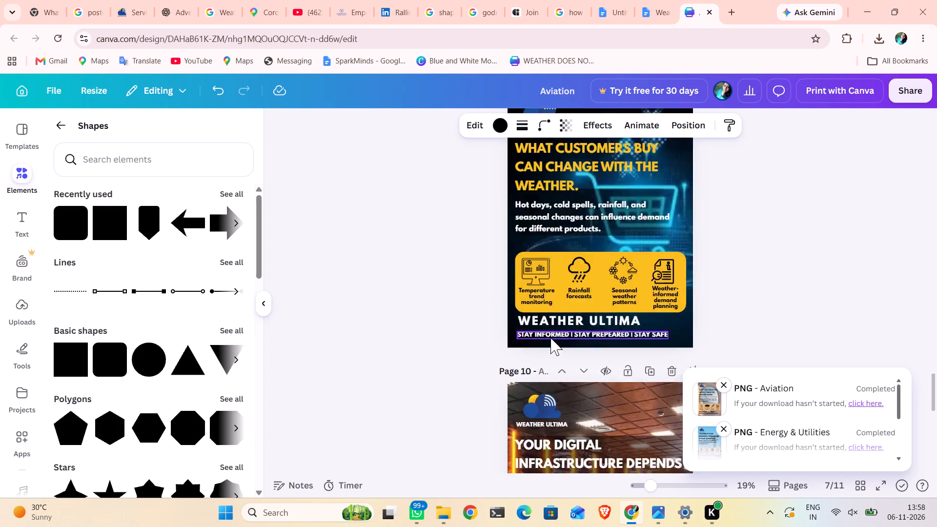
{"action": "scroll", "coordinate": [550, 338], "scroll_direction": "right", "scroll_amount": 1}
{"action": "scroll", "coordinate": [550, 338], "scroll_direction": "up", "scroll_amount": 1}
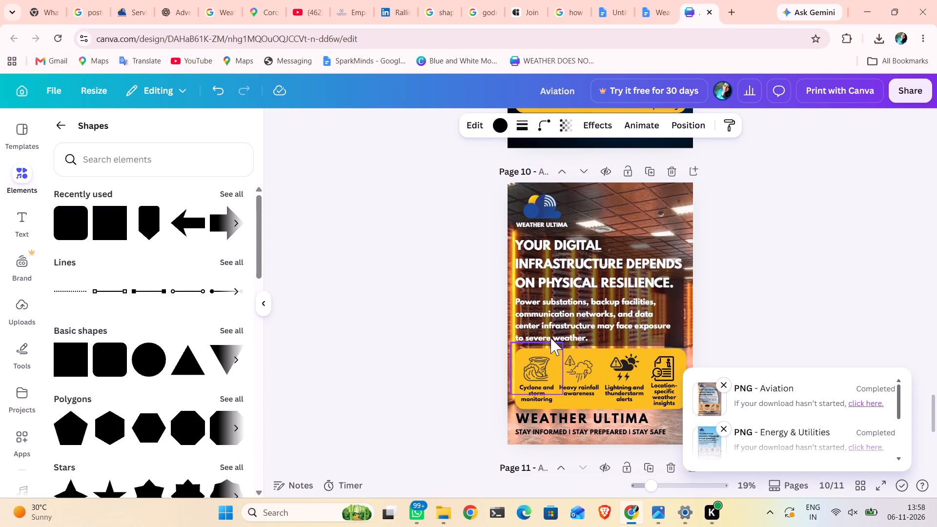
{"action": "scroll", "coordinate": [550, 338], "scroll_direction": "up", "scroll_amount": 1}
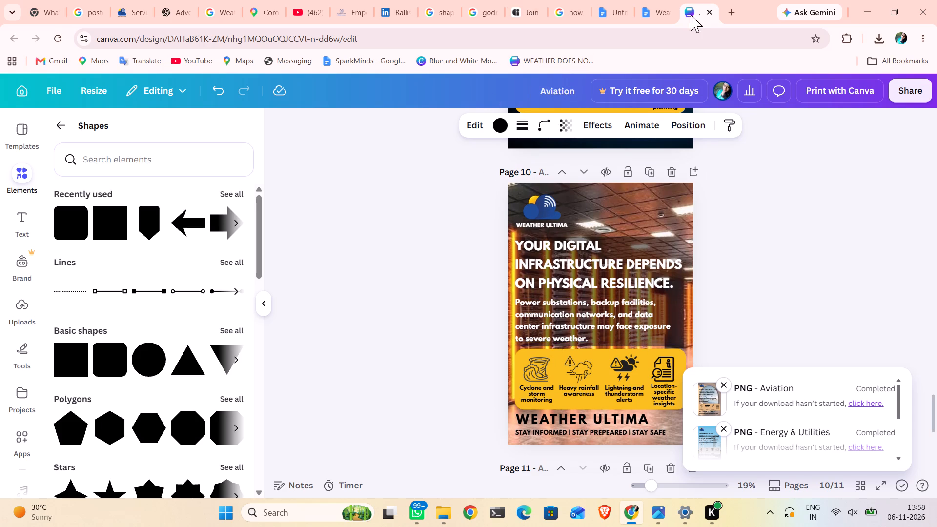
Copy the sector name "IT / Data Centers" from the Google Docs document and rename the Canva design with it.
{"action": "left_click", "coordinate": [662, 9]}
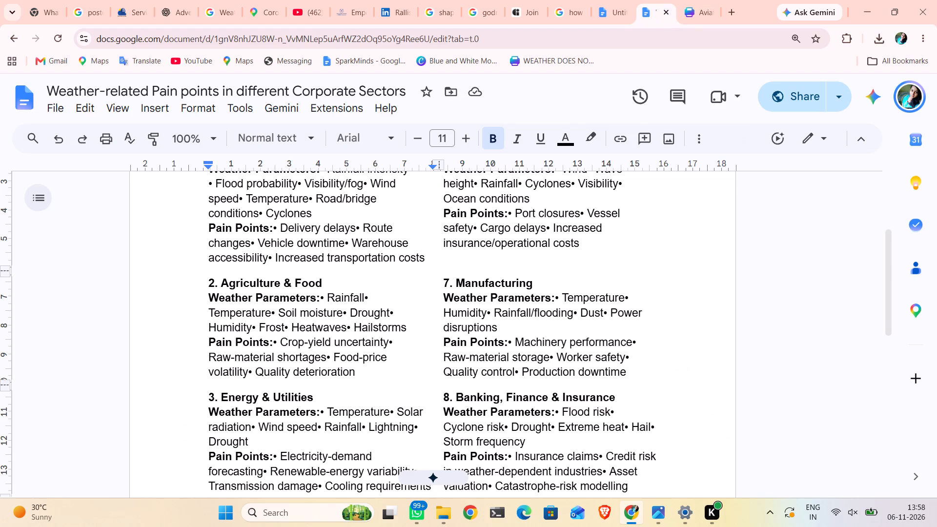
{"action": "scroll", "coordinate": [503, 329], "scroll_direction": "down", "scroll_amount": 3}
{"action": "scroll", "coordinate": [464, 419], "scroll_direction": "down", "scroll_amount": 1}
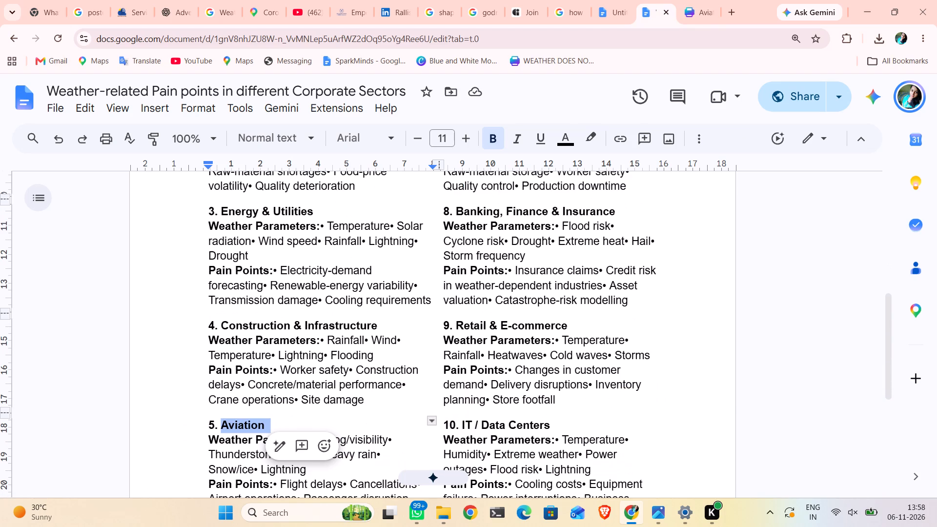
{"action": "left_click_drag", "start_coordinate": [459, 418], "coordinate": [566, 416]}
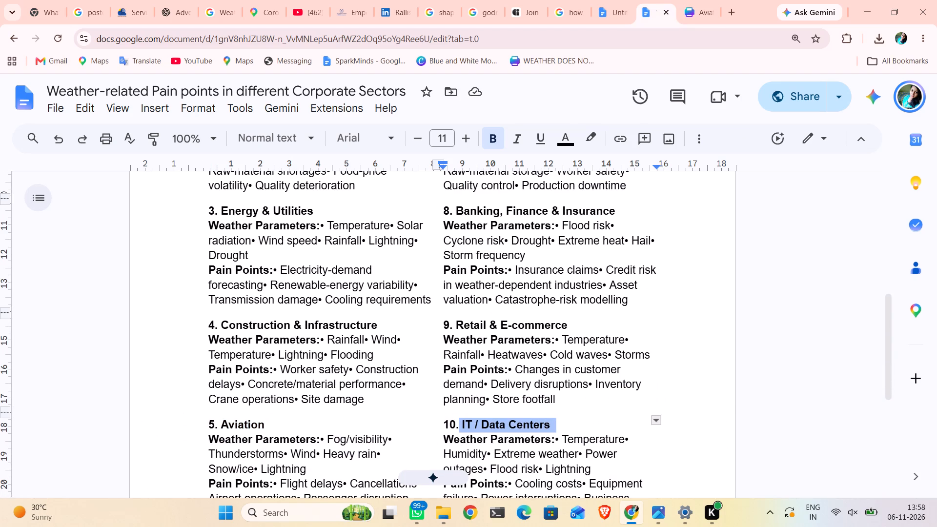
{"action": "left_click_drag", "start_coordinate": [566, 416], "coordinate": [567, 417]}
{"action": "key", "text": "ctrl+c"}
{"action": "key", "text": "ctrl+c"}
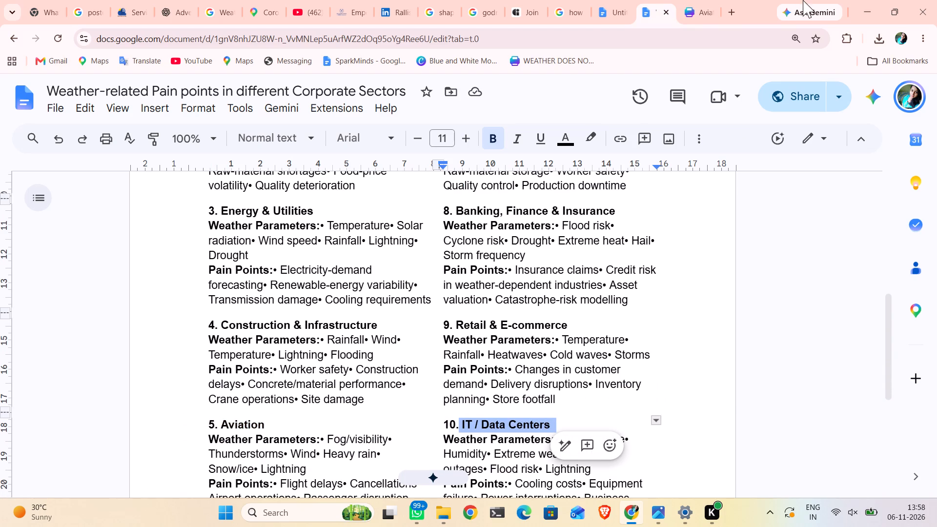
{"action": "left_click", "coordinate": [687, 7]}
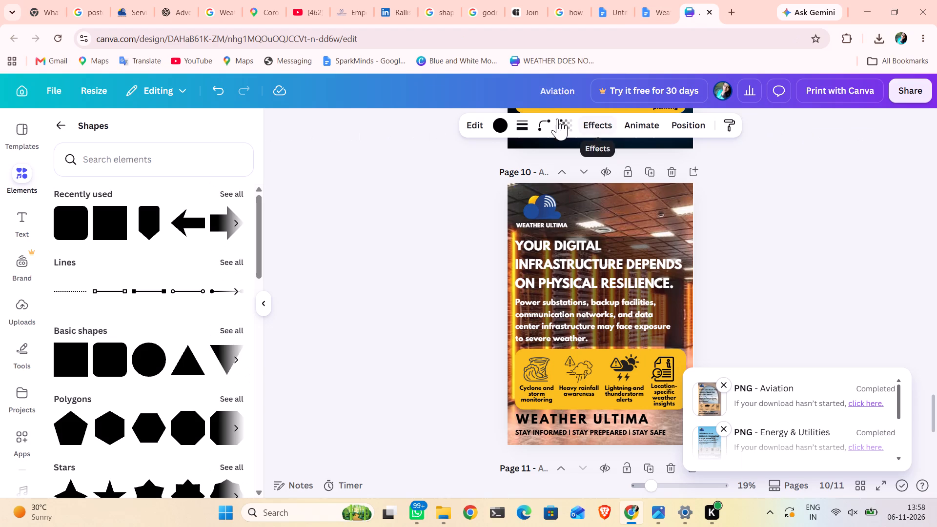
{"action": "double_click", "coordinate": [564, 92]}
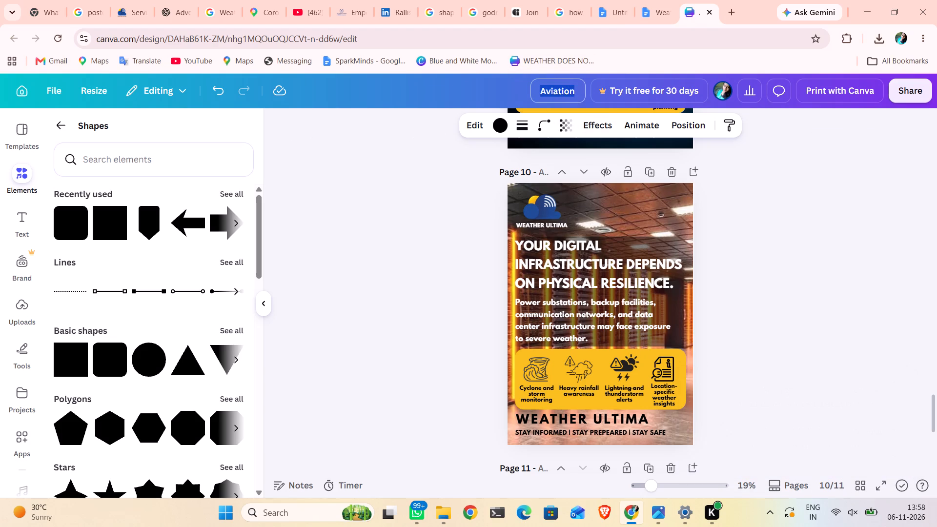
{"action": "key", "text": "ctrl+v"}
Download only page 10, the digital infrastructure poster, as a PNG.
{"action": "left_click", "coordinate": [904, 98]}
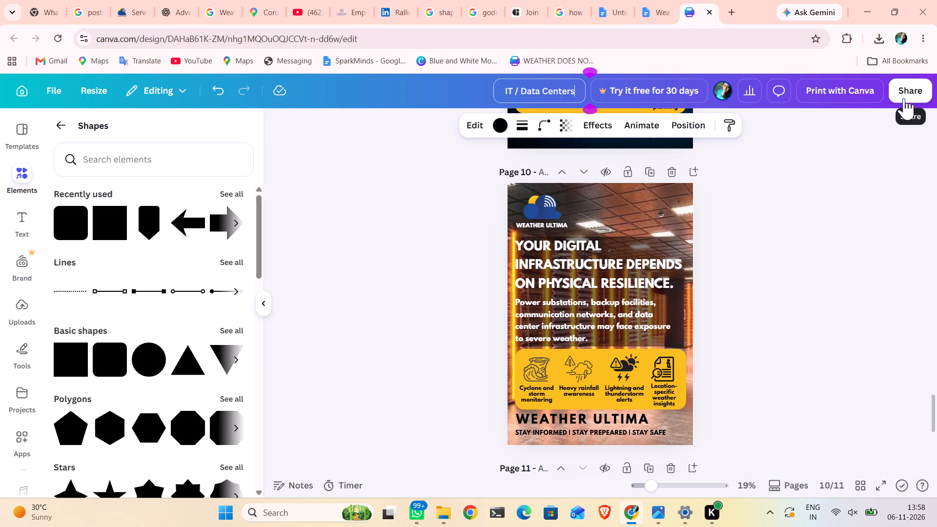
{"action": "left_click", "coordinate": [719, 367]}
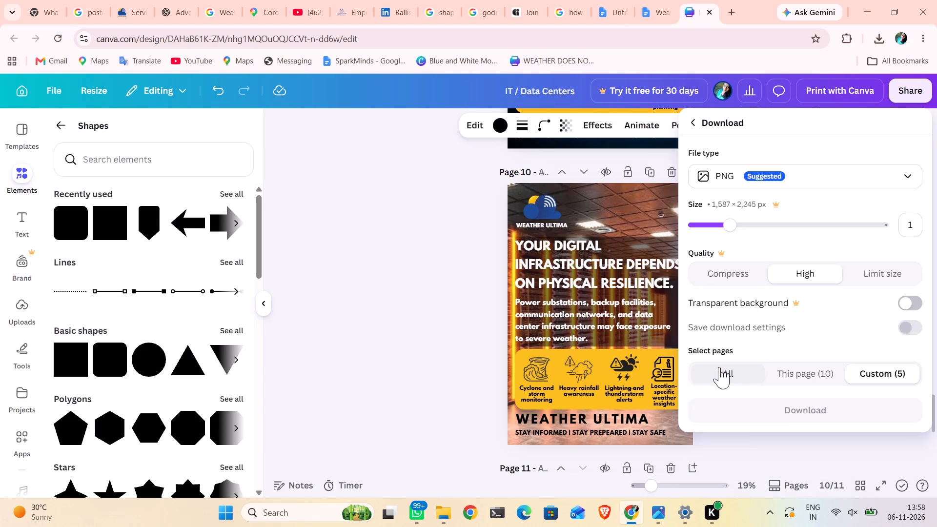
{"action": "scroll", "coordinate": [762, 324], "scroll_direction": "down", "scroll_amount": 4}
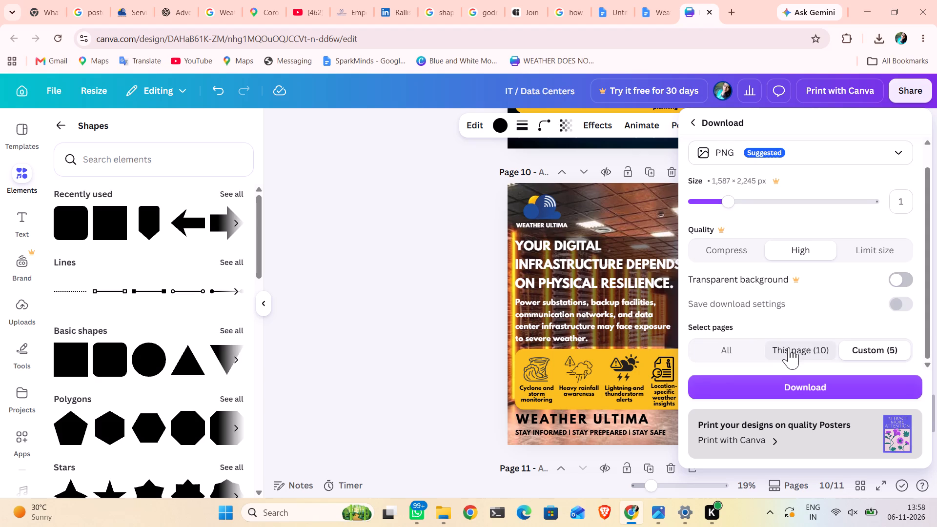
{"action": "left_click", "coordinate": [789, 347]}
{"action": "left_click", "coordinate": [793, 382]}
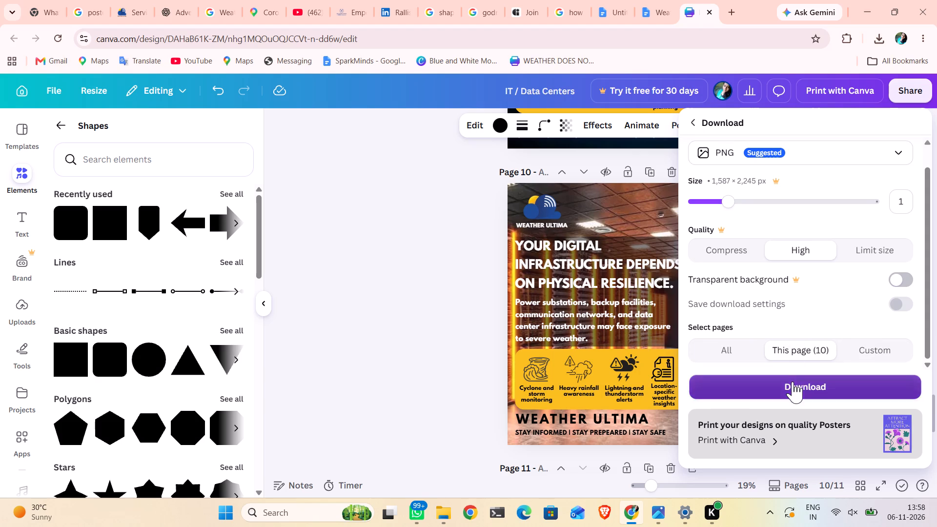
For the page 9 poster, copy the sector name "Retail & E-commerce" from the Google Docs document and return to the Canva design.
{"action": "scroll", "coordinate": [513, 385], "scroll_direction": "up", "scroll_amount": 3}
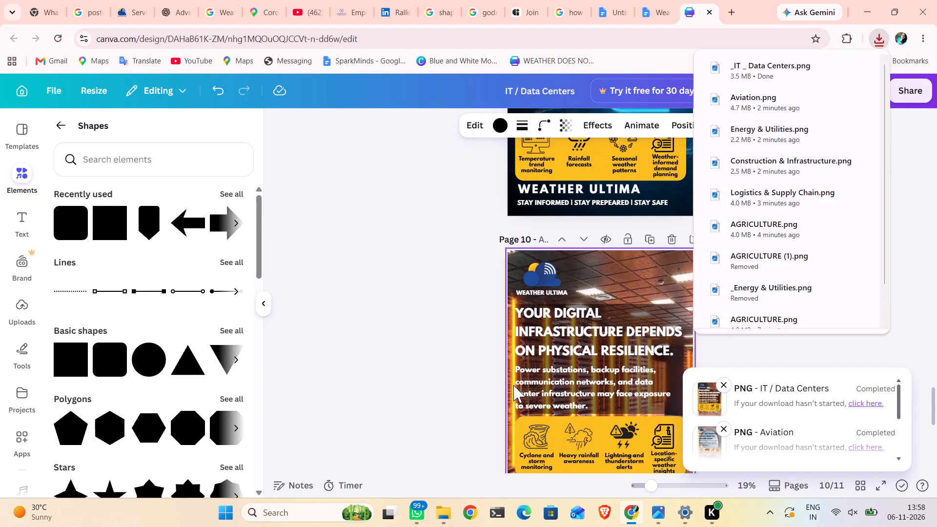
{"action": "scroll", "coordinate": [513, 385], "scroll_direction": "up", "scroll_amount": 4}
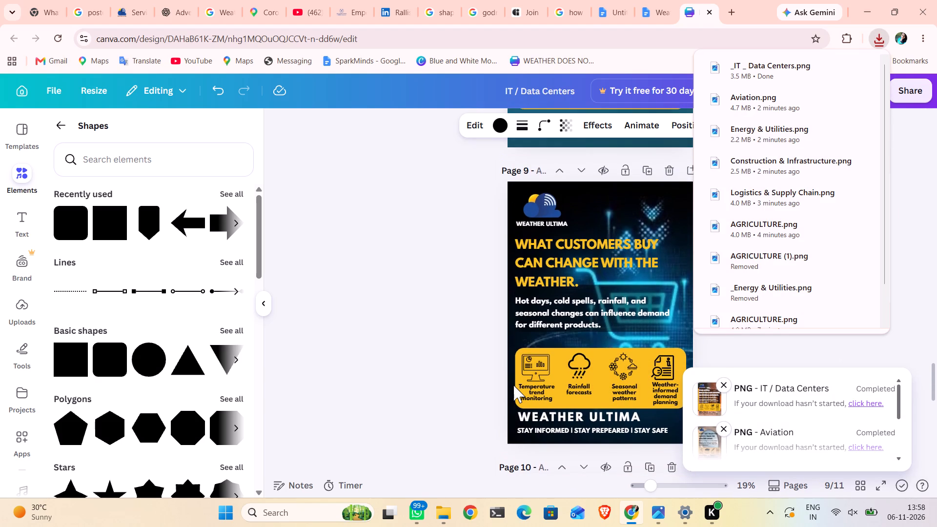
{"action": "scroll", "coordinate": [513, 385], "scroll_direction": "up", "scroll_amount": 1}
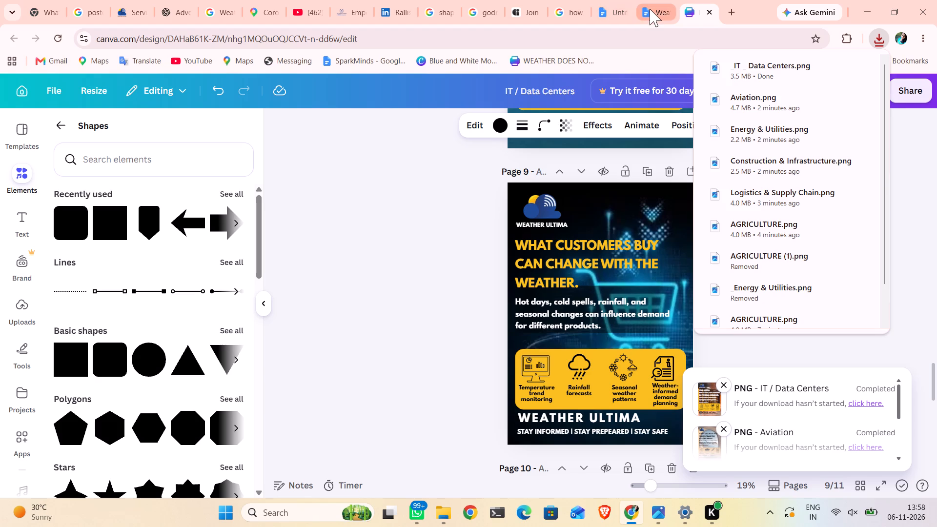
{"action": "left_click", "coordinate": [651, 10]}
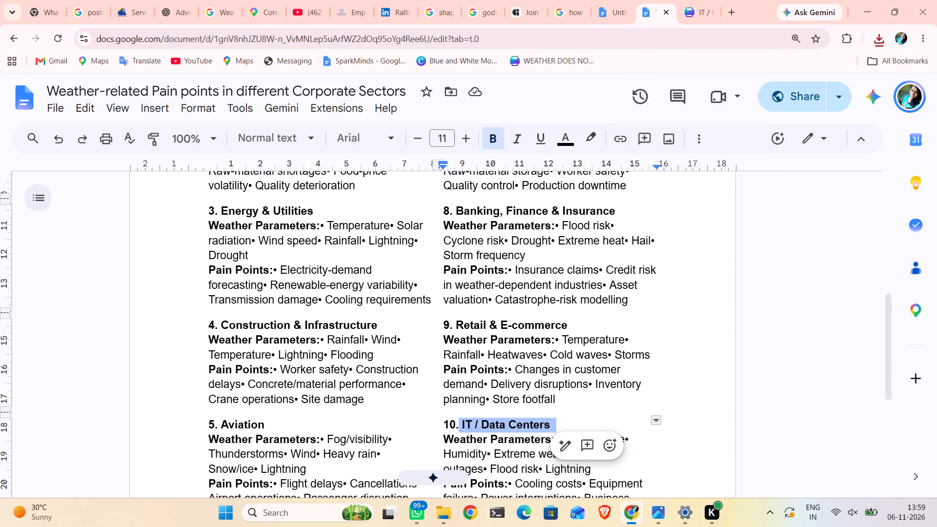
{"action": "left_click_drag", "start_coordinate": [456, 327], "coordinate": [578, 328]}
{"action": "key", "text": "ctrl+c"}
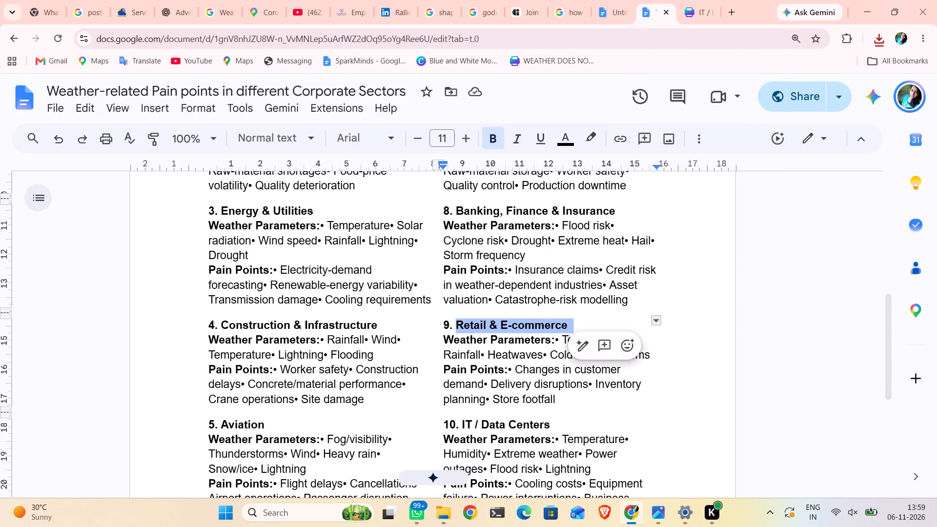
{"action": "left_click", "coordinate": [687, 15]}
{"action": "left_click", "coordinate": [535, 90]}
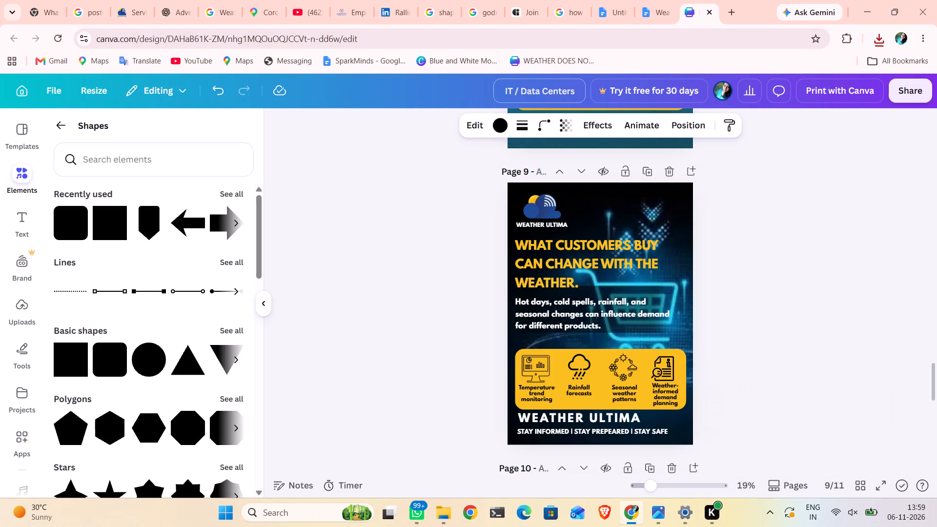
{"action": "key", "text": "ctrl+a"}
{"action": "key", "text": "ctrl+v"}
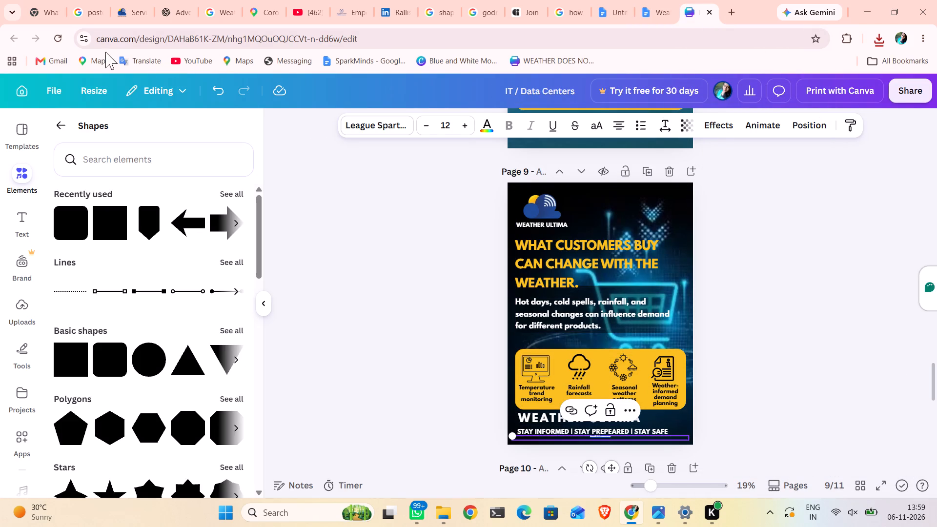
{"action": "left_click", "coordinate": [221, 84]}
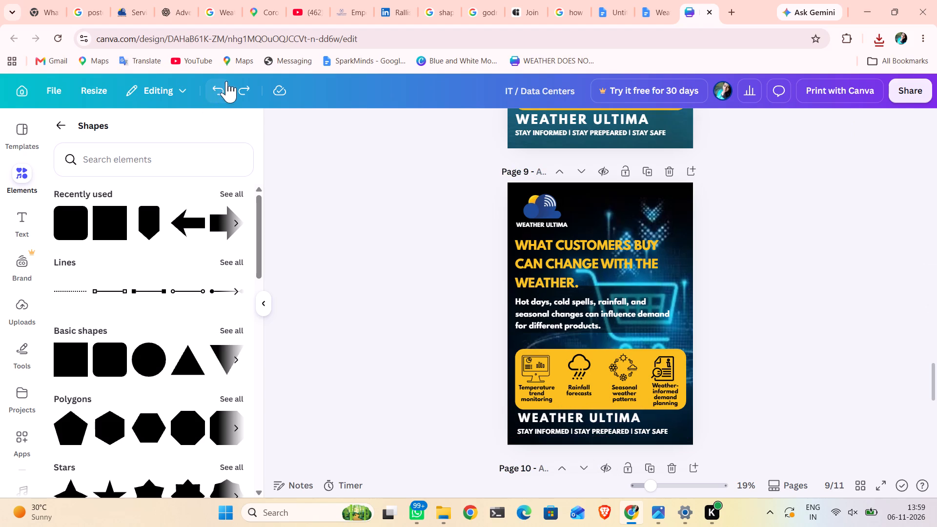
Rename the design with the copied sector name "Retail & E-commerce".
{"action": "double_click", "coordinate": [510, 89]}
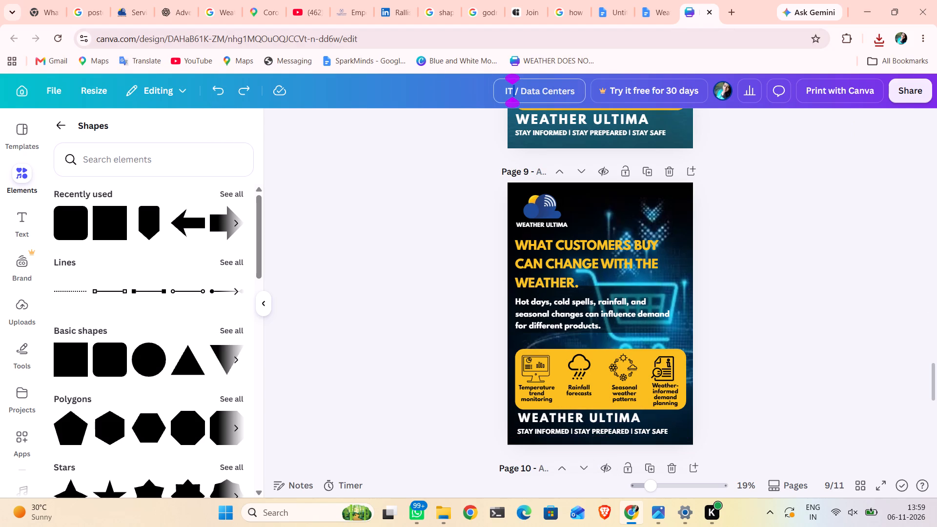
{"action": "key", "text": "ctrl+a"}
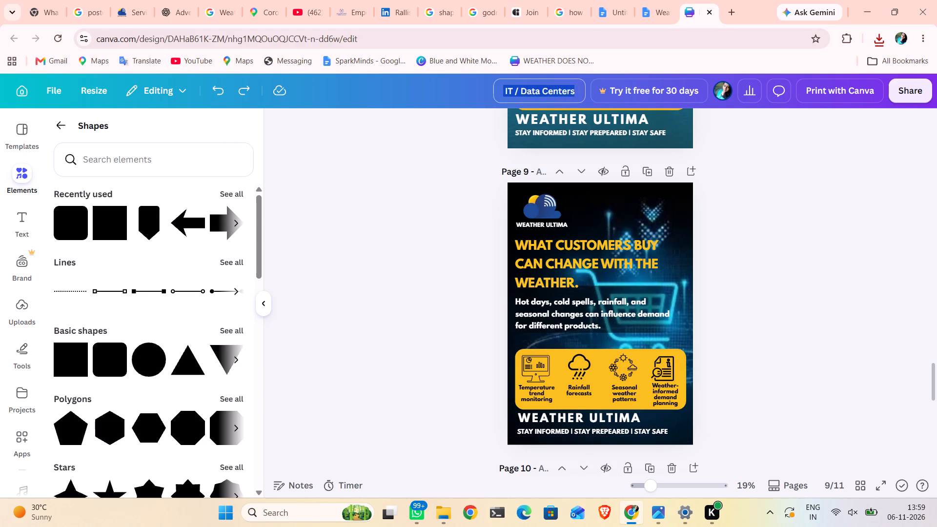
{"action": "key", "text": "ctrl+v"}
Download only page 9, the retail poster, as a PNG.
{"action": "left_click", "coordinate": [919, 88]}
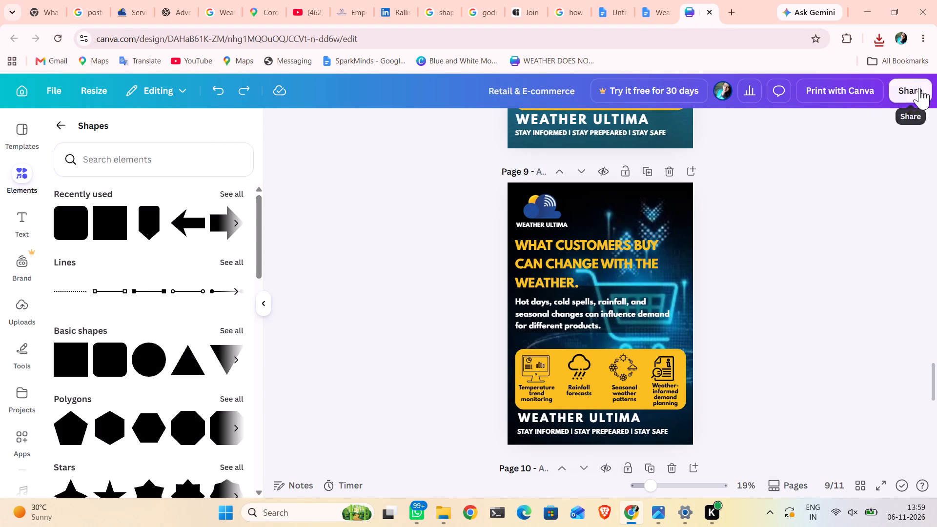
{"action": "left_click", "coordinate": [714, 390]}
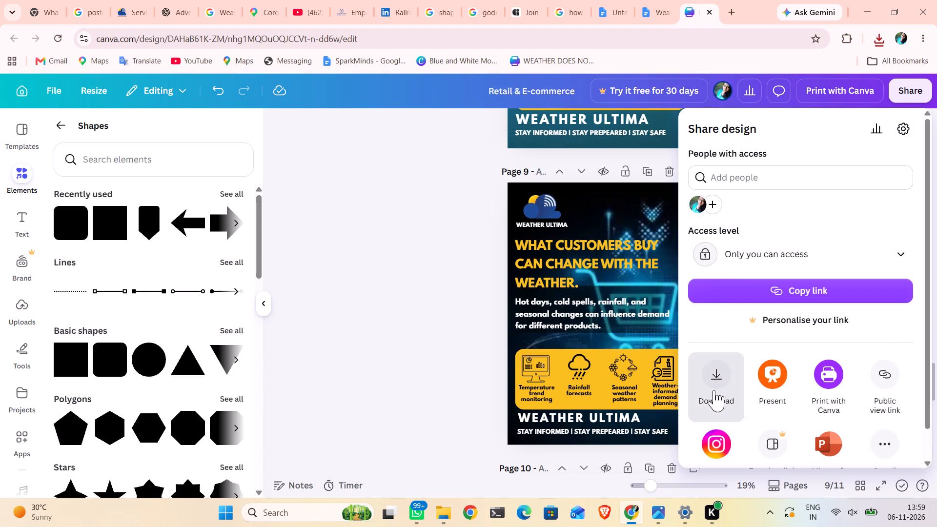
{"action": "scroll", "coordinate": [811, 365], "scroll_direction": "down", "scroll_amount": 4}
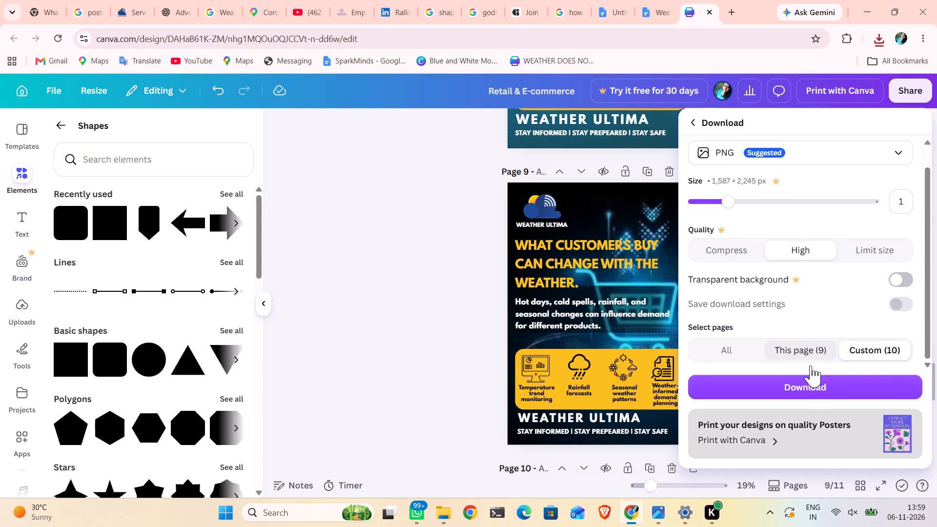
{"action": "left_click", "coordinate": [808, 347]}
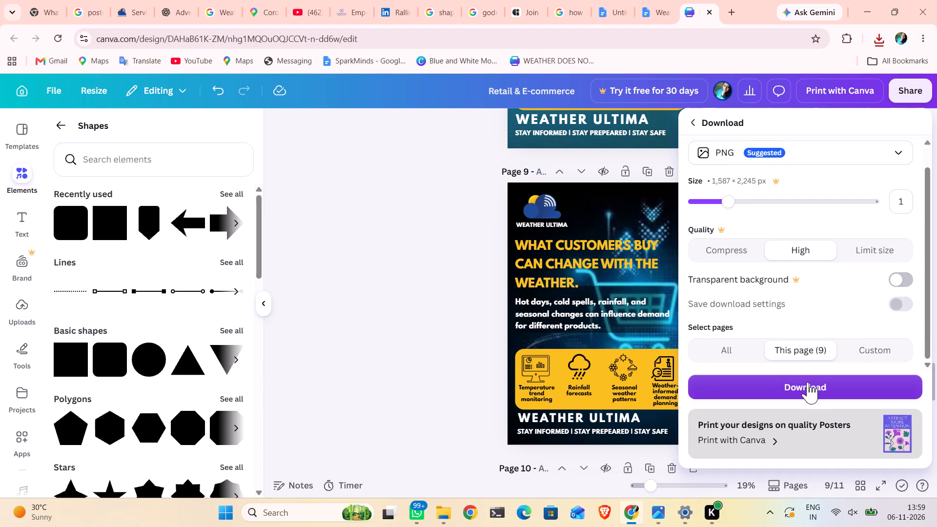
{"action": "left_click", "coordinate": [808, 382]}
For the page 8 poster, copy the sector name "Shipping & Ports" from the Google Docs document and rename the Canva design with it.
{"action": "scroll", "coordinate": [593, 300], "scroll_direction": "up", "scroll_amount": 1}
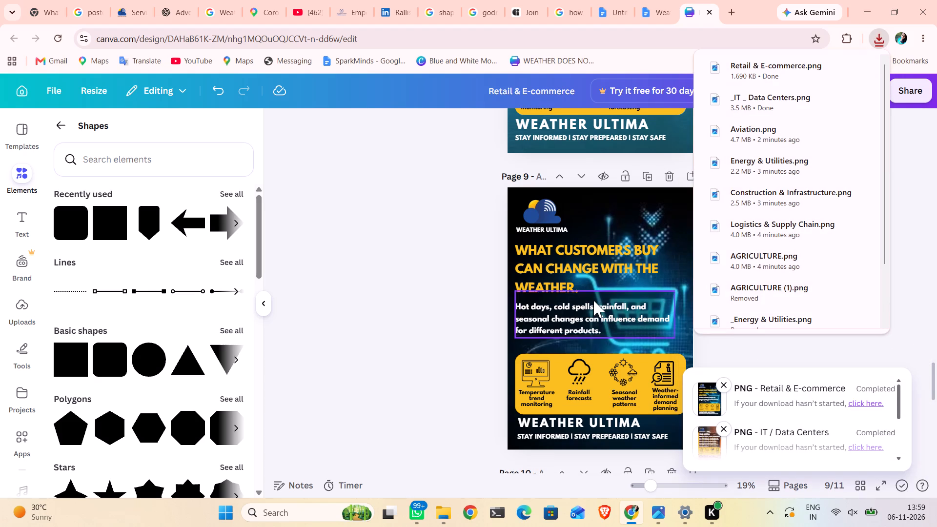
{"action": "scroll", "coordinate": [593, 300], "scroll_direction": "up", "scroll_amount": 3}
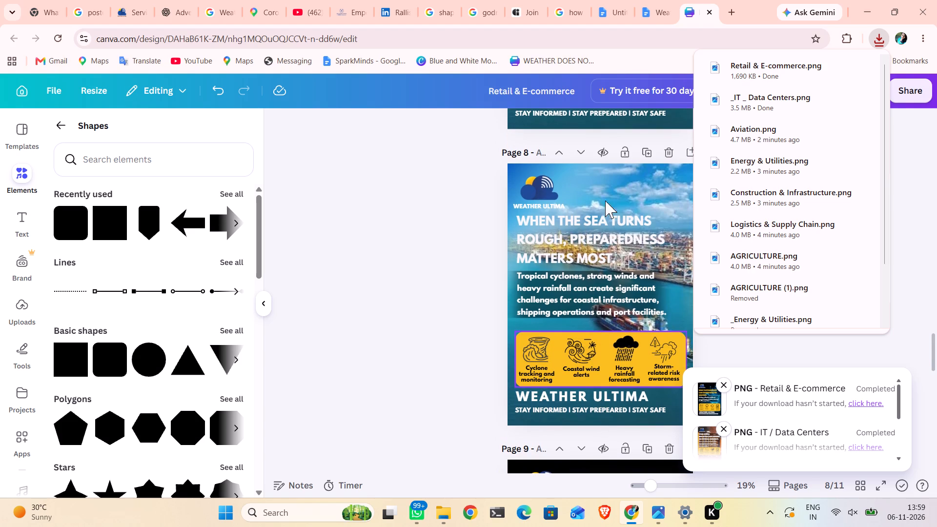
{"action": "left_click", "coordinate": [651, 10]}
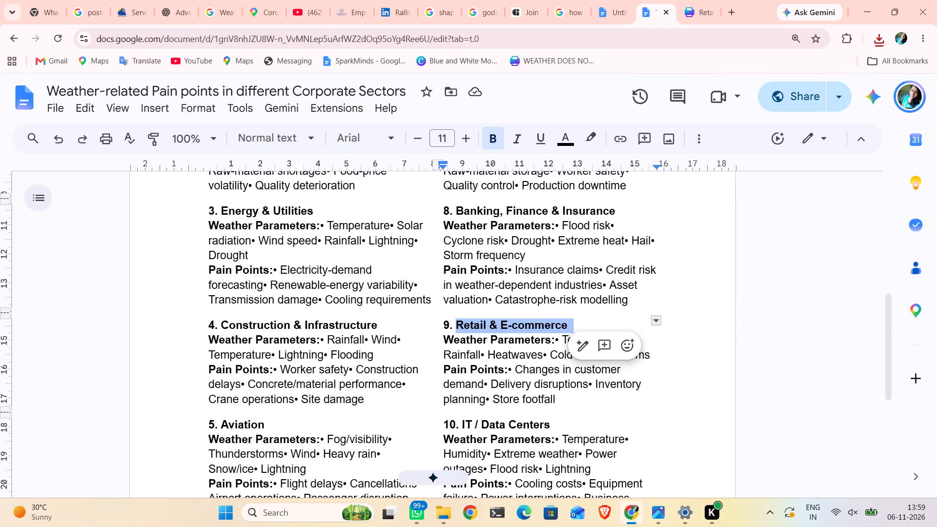
{"action": "scroll", "coordinate": [467, 211], "scroll_direction": "up", "scroll_amount": 3}
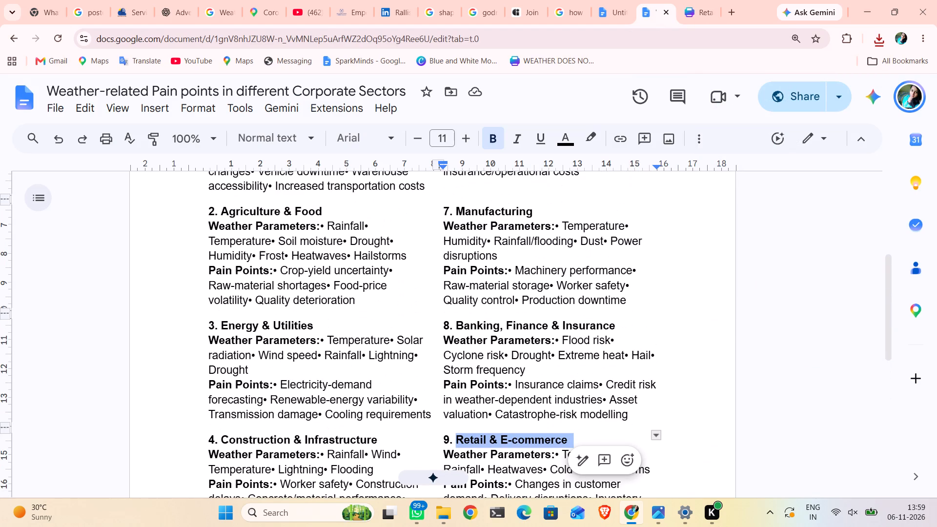
{"action": "scroll", "coordinate": [467, 211], "scroll_direction": "up", "scroll_amount": 2}
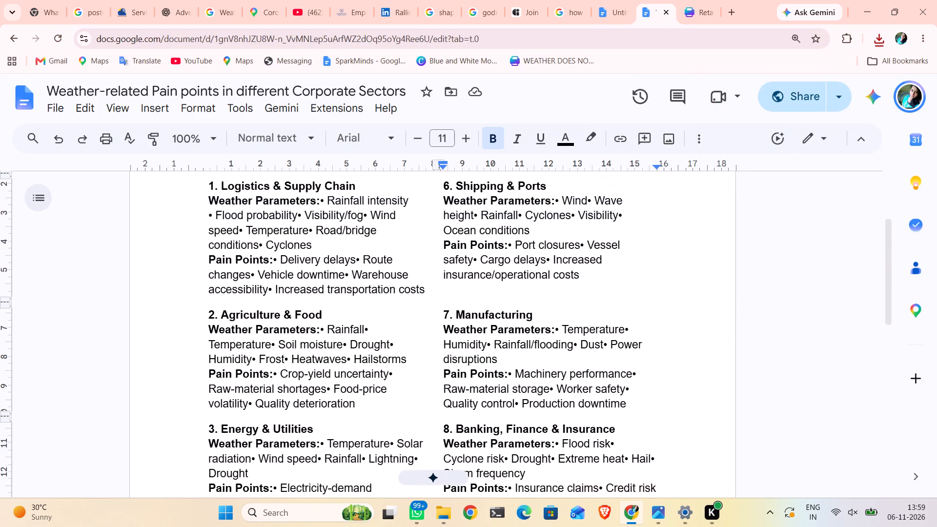
{"action": "left_click_drag", "start_coordinate": [457, 188], "coordinate": [563, 184]}
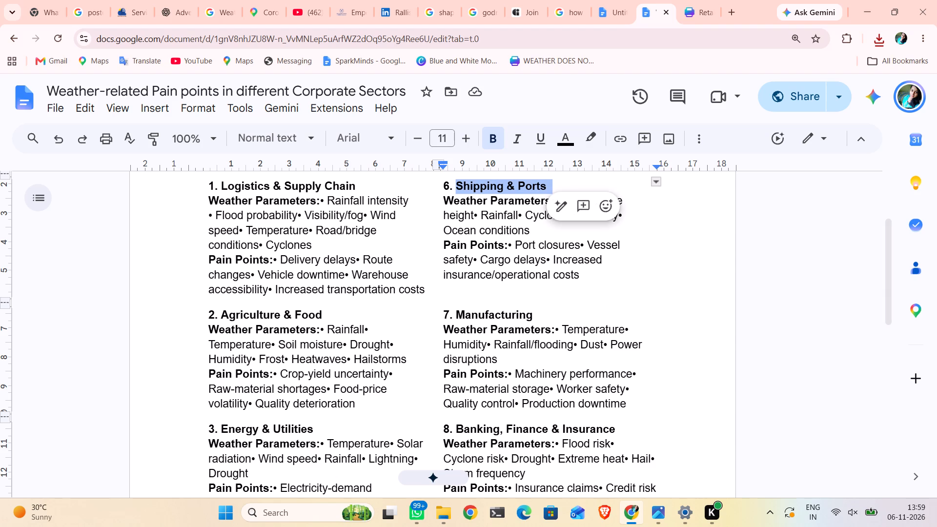
{"action": "key", "text": "ctrl+c"}
{"action": "key", "text": "ctrl+c"}
{"action": "left_click", "coordinate": [695, 12]}
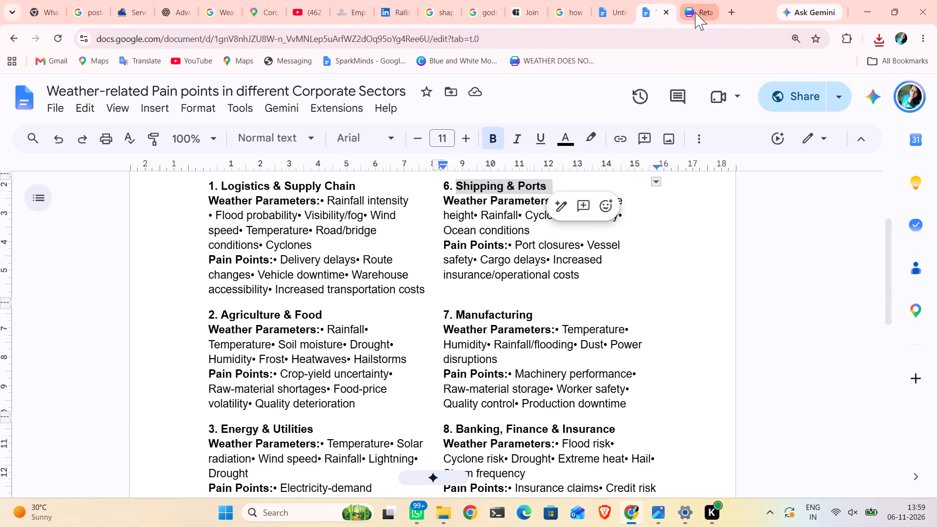
{"action": "double_click", "coordinate": [534, 94]}
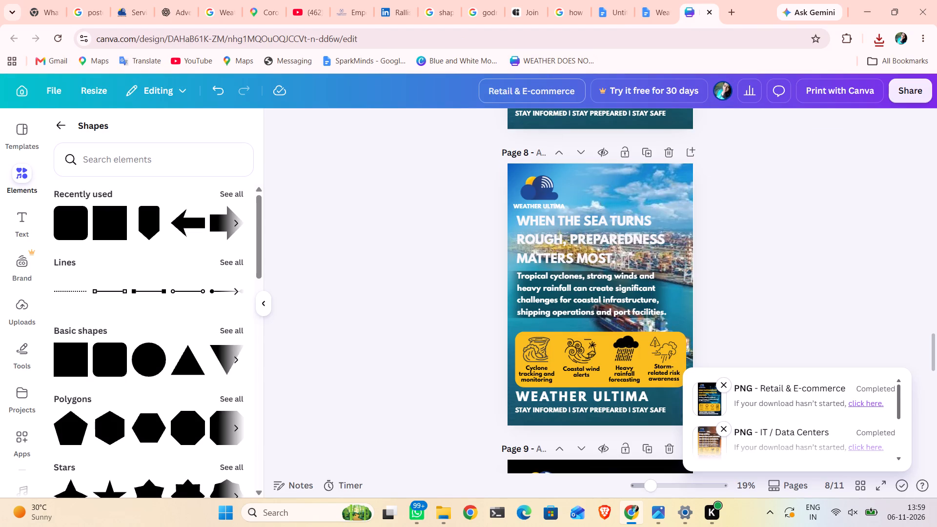
{"action": "key", "text": "ctrl+a"}
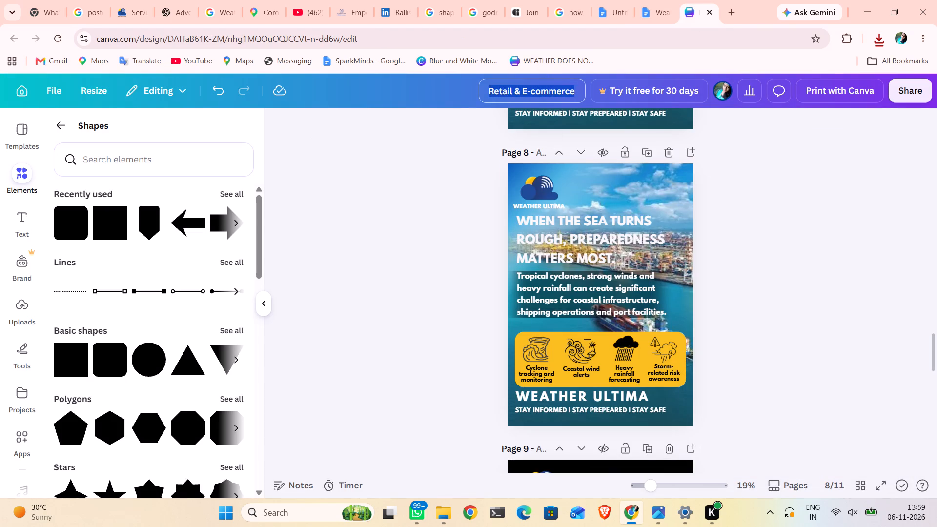
{"action": "key", "text": "ctrl+v"}
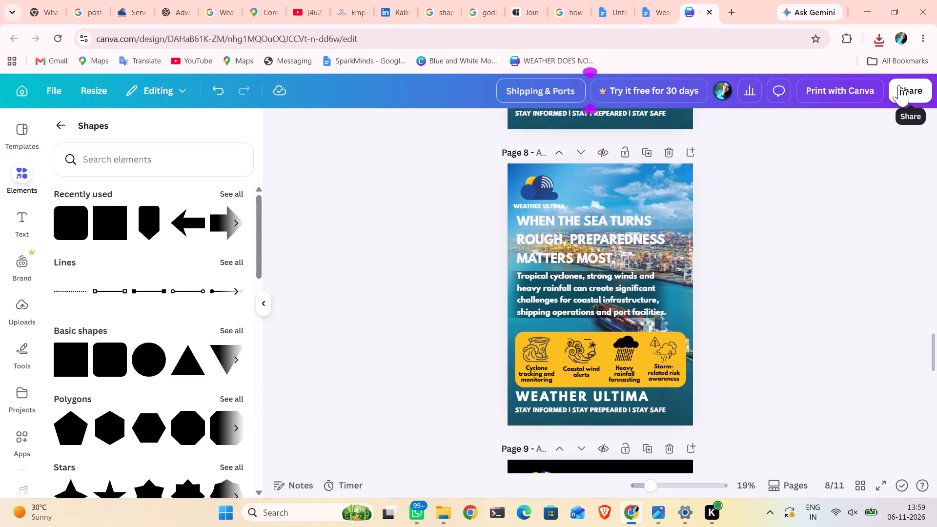
Download only page 8, the shipping and ports poster, as a PNG.
{"action": "left_click", "coordinate": [899, 85]}
{"action": "left_click", "coordinate": [716, 373]}
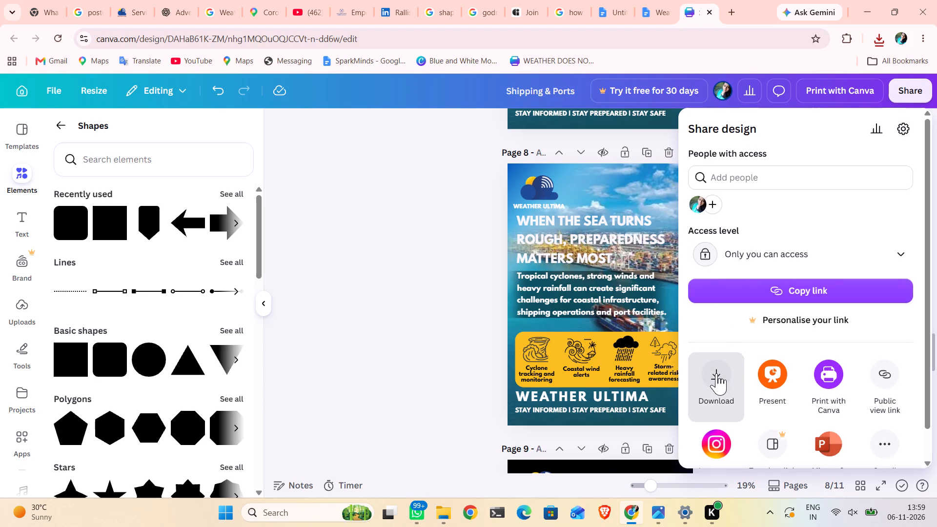
{"action": "scroll", "coordinate": [784, 337], "scroll_direction": "down", "scroll_amount": 2}
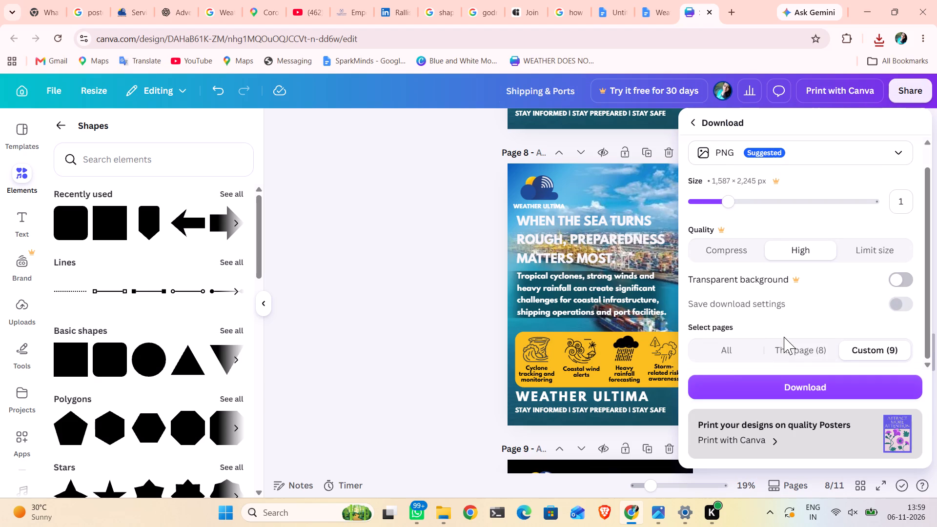
{"action": "left_click", "coordinate": [794, 350]}
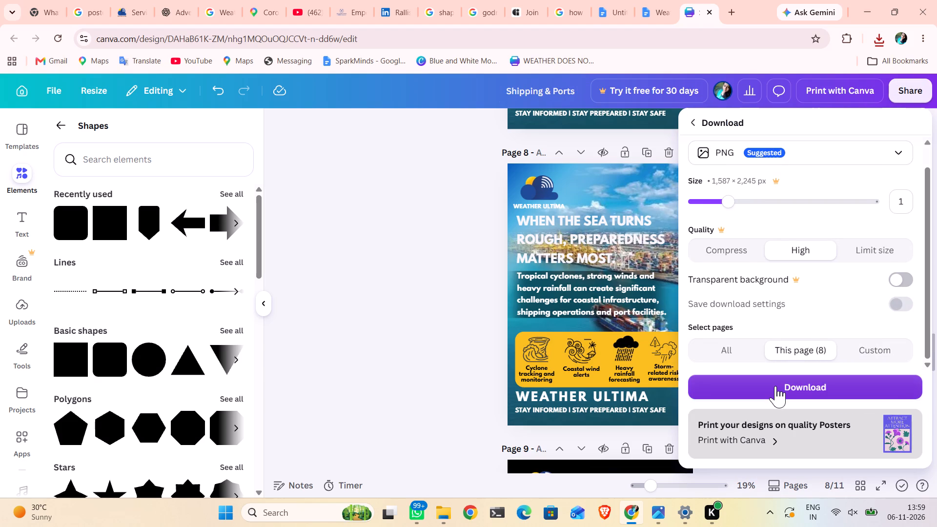
{"action": "left_click", "coordinate": [775, 386]}
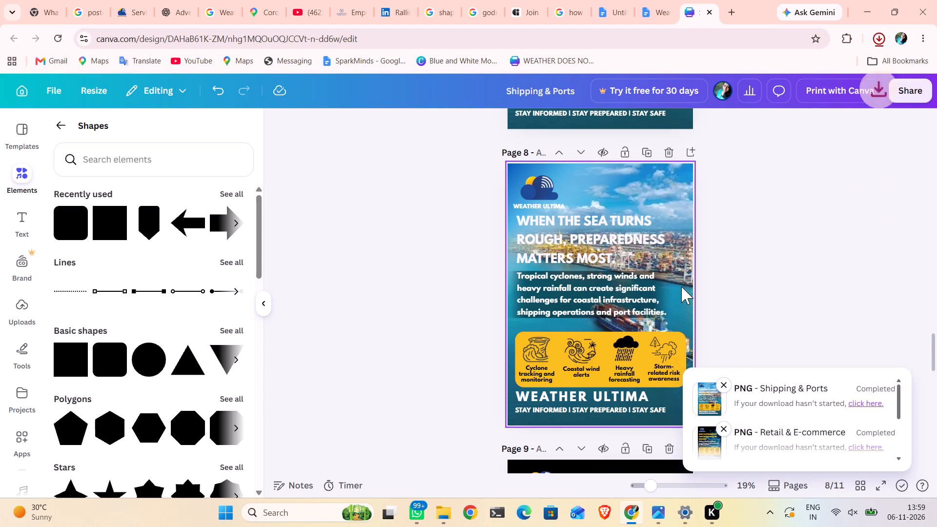
Look through the poster pages for the next sector to export, stopping at the page 6 industrial infrastructure poster.
{"action": "scroll", "coordinate": [576, 277], "scroll_direction": "up", "scroll_amount": 3}
{"action": "scroll", "coordinate": [576, 277], "scroll_direction": "right", "scroll_amount": 1}
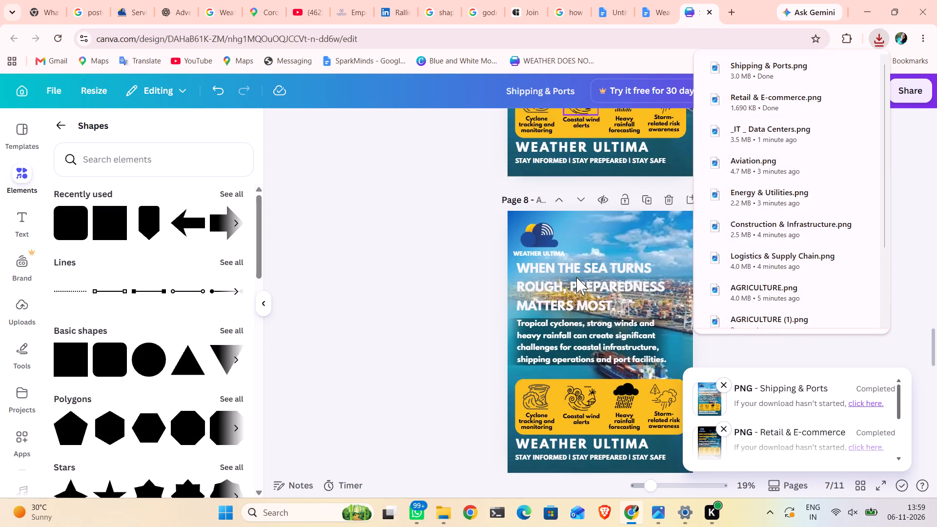
{"action": "scroll", "coordinate": [576, 277], "scroll_direction": "right", "scroll_amount": 1}
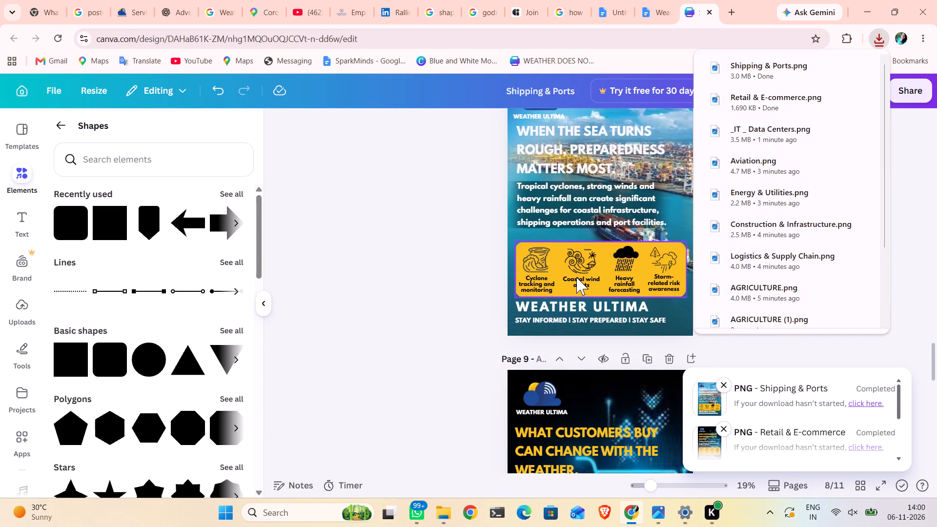
{"action": "scroll", "coordinate": [576, 277], "scroll_direction": "up", "scroll_amount": 1}
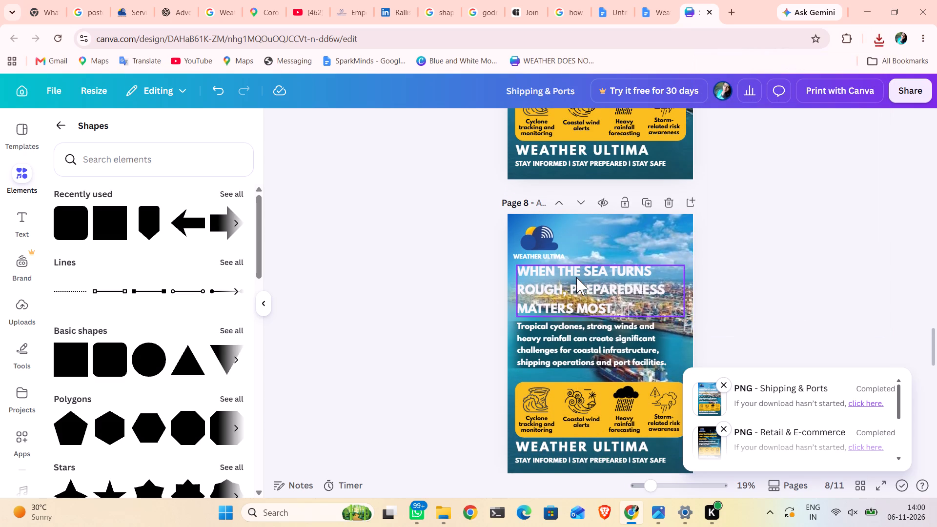
{"action": "scroll", "coordinate": [576, 277], "scroll_direction": "up", "scroll_amount": 3}
{"action": "scroll", "coordinate": [576, 277], "scroll_direction": "down", "scroll_amount": 1}
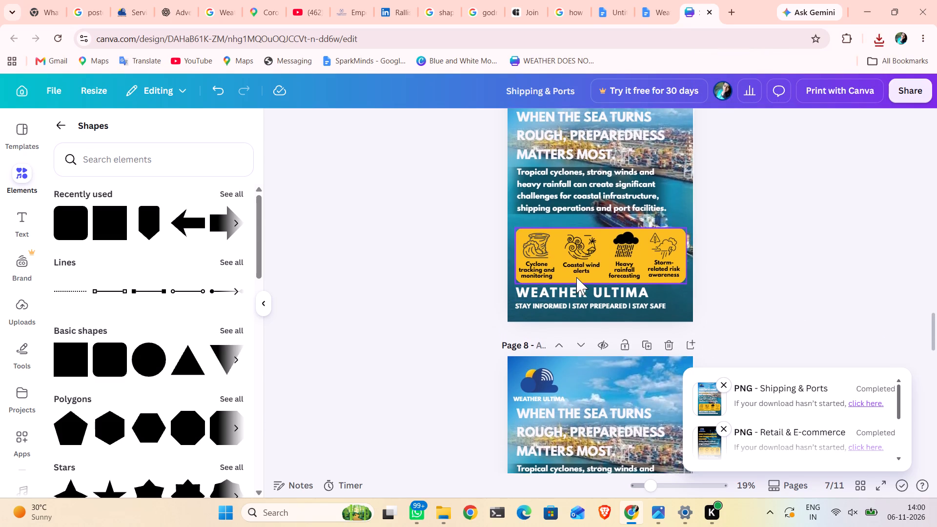
{"action": "scroll", "coordinate": [576, 277], "scroll_direction": "down", "scroll_amount": 1}
{"action": "scroll", "coordinate": [576, 277], "scroll_direction": "up", "scroll_amount": 2}
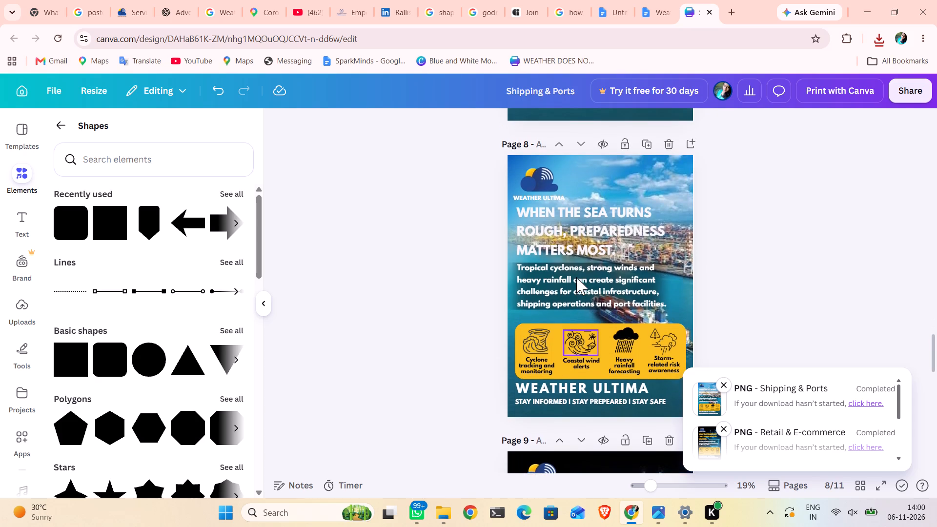
{"action": "scroll", "coordinate": [576, 277], "scroll_direction": "up", "scroll_amount": 2}
{"action": "scroll", "coordinate": [576, 277], "scroll_direction": "right", "scroll_amount": 1}
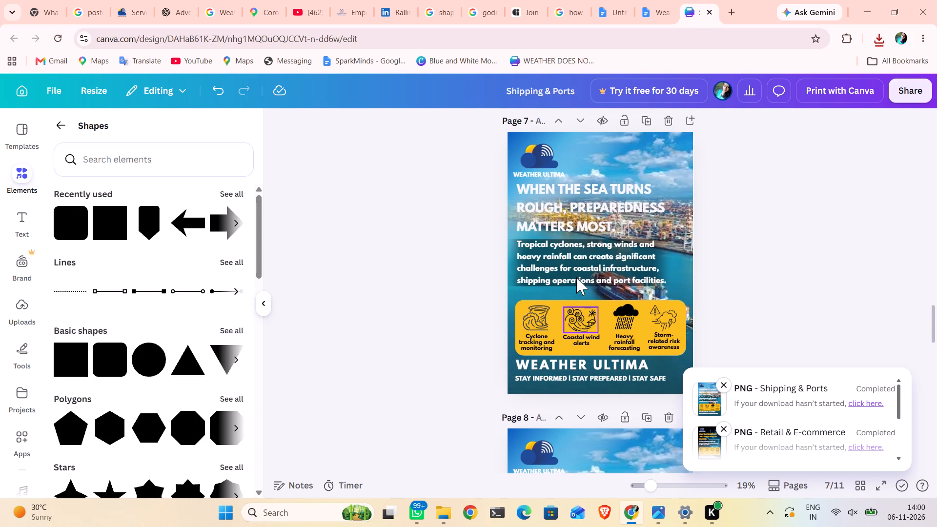
{"action": "scroll", "coordinate": [576, 277], "scroll_direction": "right", "scroll_amount": 1}
{"action": "scroll", "coordinate": [576, 277], "scroll_direction": "up", "scroll_amount": 1}
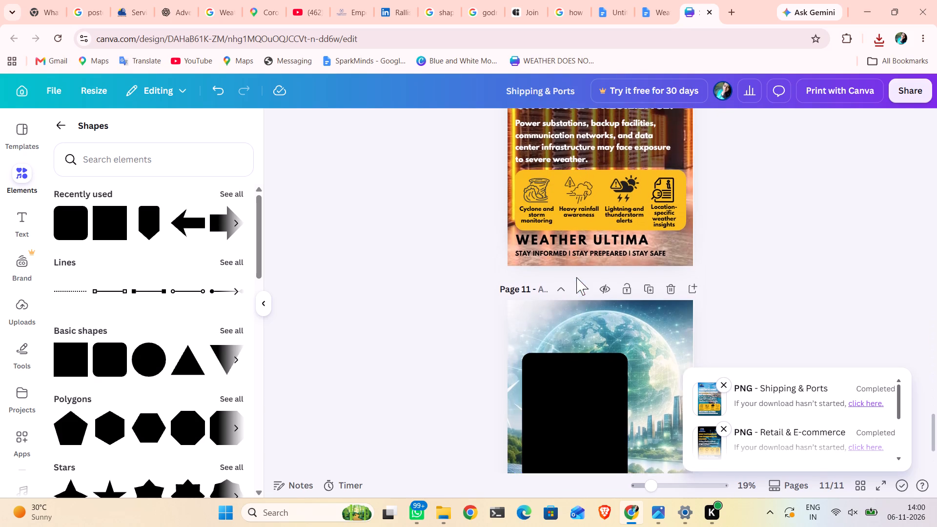
{"action": "scroll", "coordinate": [576, 277], "scroll_direction": "up", "scroll_amount": 8}
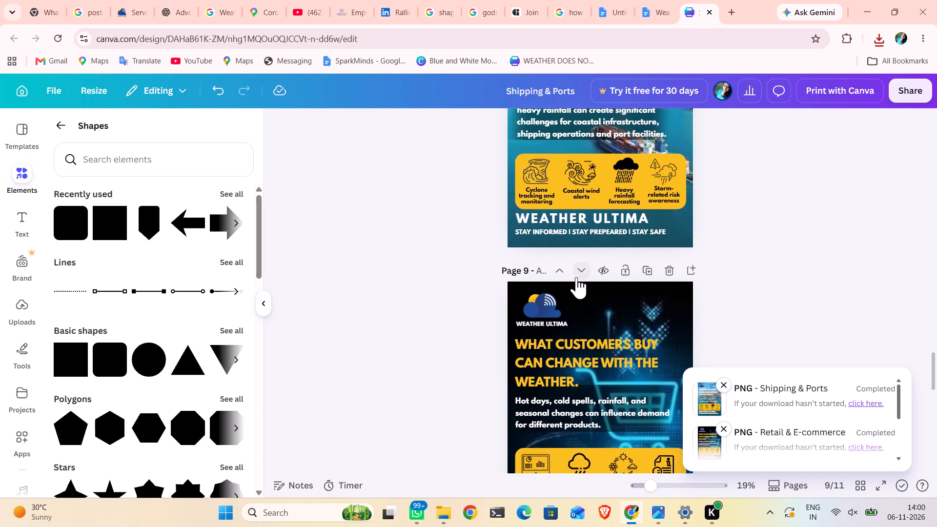
{"action": "scroll", "coordinate": [576, 277], "scroll_direction": "up", "scroll_amount": 3}
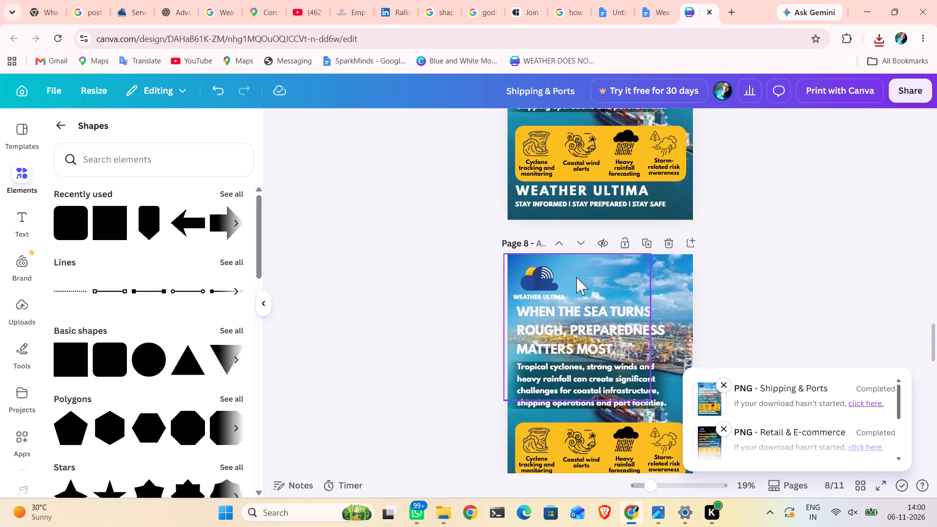
{"action": "scroll", "coordinate": [576, 277], "scroll_direction": "up", "scroll_amount": 5}
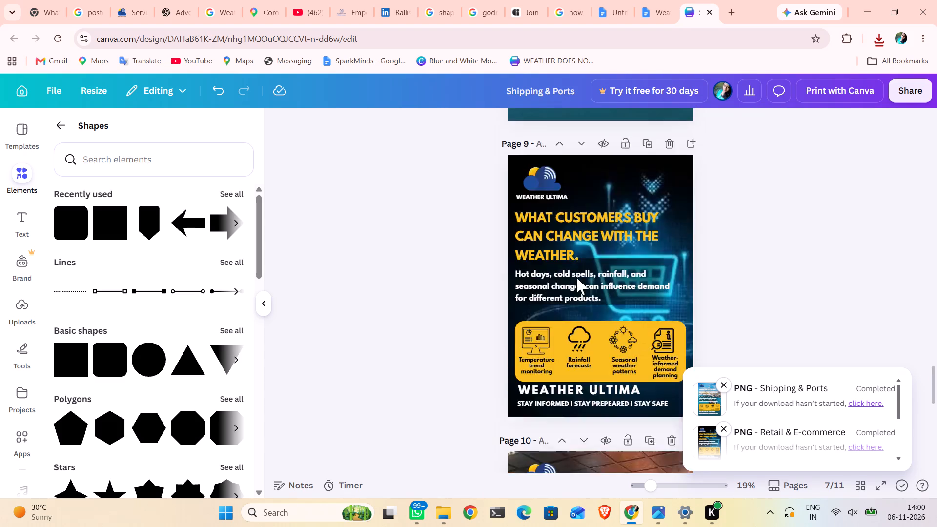
{"action": "scroll", "coordinate": [576, 277], "scroll_direction": "up", "scroll_amount": 3}
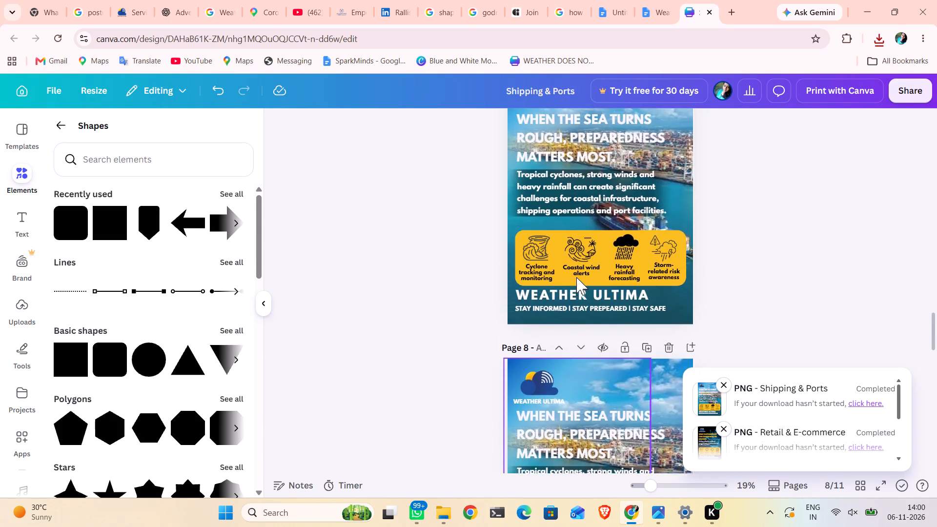
{"action": "scroll", "coordinate": [576, 277], "scroll_direction": "up", "scroll_amount": 1}
{"action": "scroll", "coordinate": [576, 277], "scroll_direction": "down", "scroll_amount": 1}
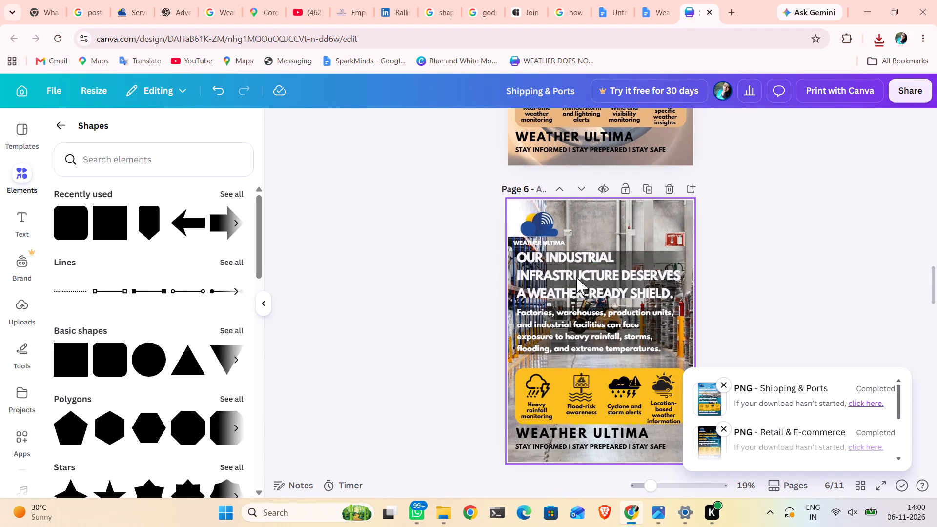
{"action": "scroll", "coordinate": [576, 277], "scroll_direction": "down", "scroll_amount": 1}
For the page 6 poster, copy the sector name "Manufacturing" from the Google Docs sector list and rename the Canva design with it.
{"action": "left_click", "coordinate": [658, 12]}
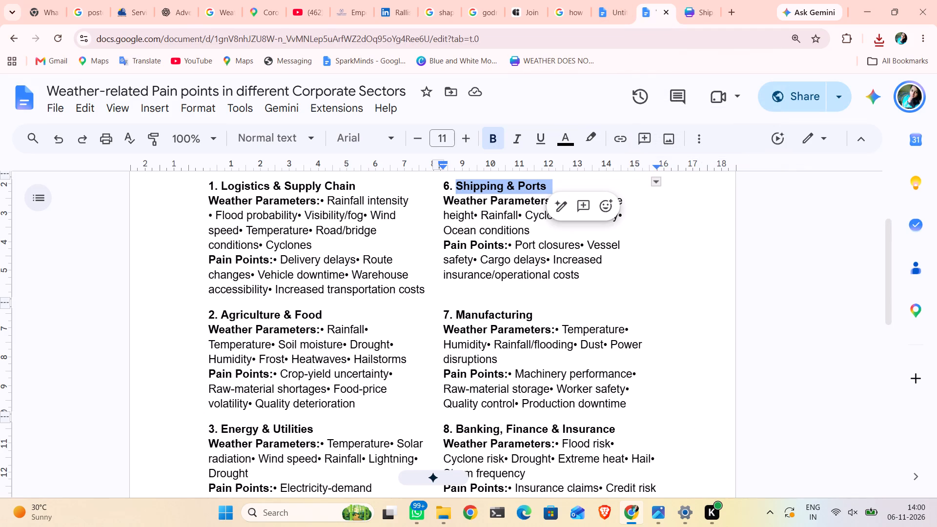
{"action": "left_click_drag", "start_coordinate": [458, 314], "coordinate": [558, 315]}
{"action": "key", "text": "ctrl+c"}
{"action": "key", "text": "ctrl+c"}
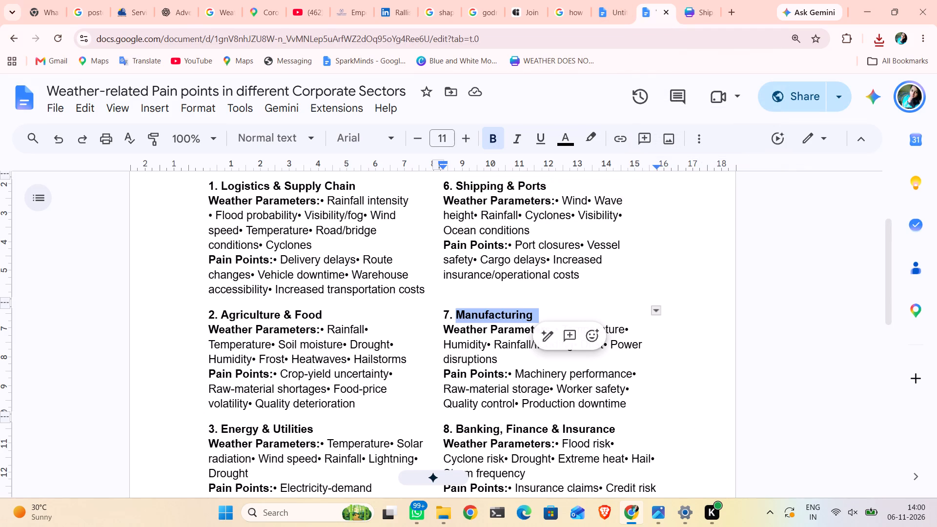
{"action": "left_click", "coordinate": [622, 4]}
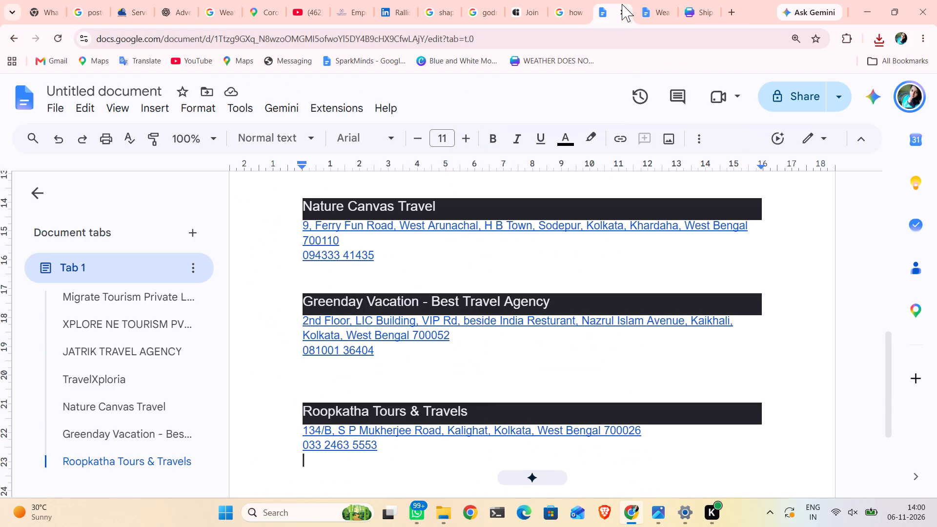
{"action": "left_click", "coordinate": [707, 6]}
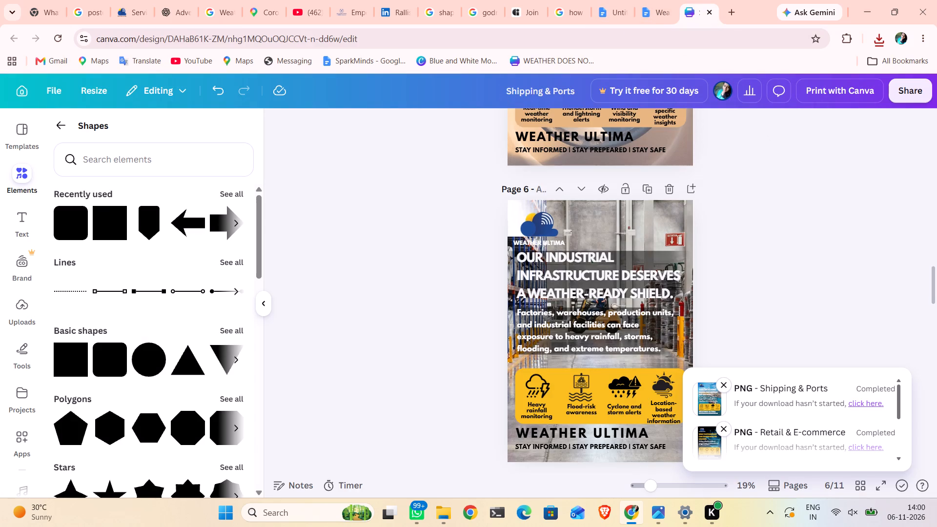
{"action": "double_click", "coordinate": [531, 92]}
{"action": "key", "text": "ctrl+a"}
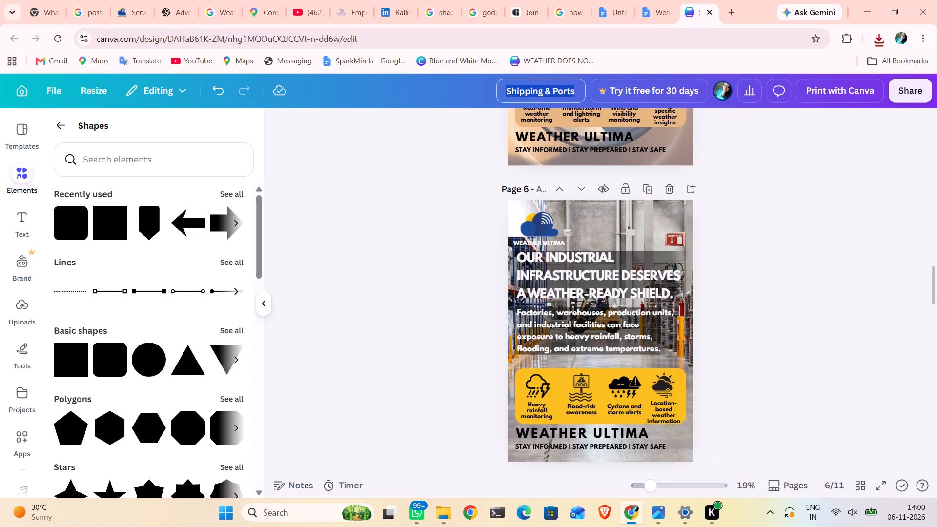
{"action": "key", "text": "ctrl+v"}
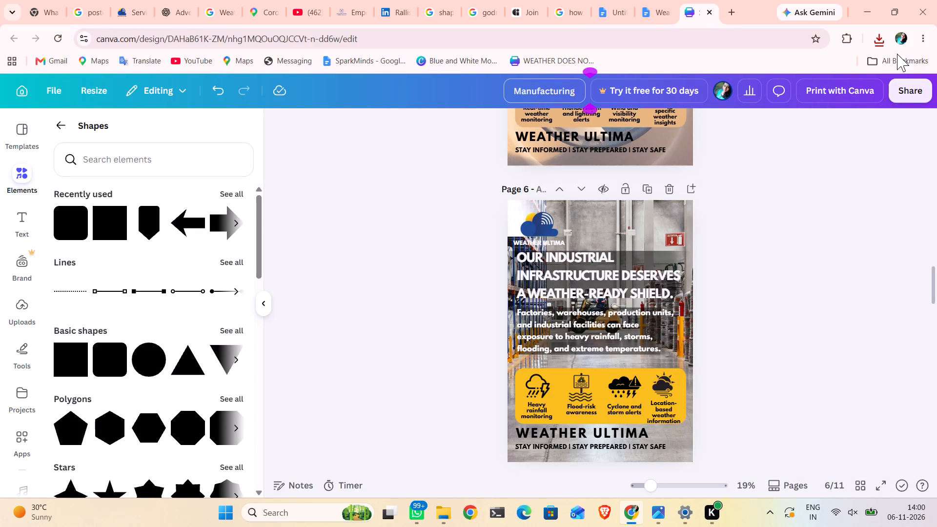
Download only page 6, the industrial infrastructure poster, as a PNG.
{"action": "left_click", "coordinate": [908, 88]}
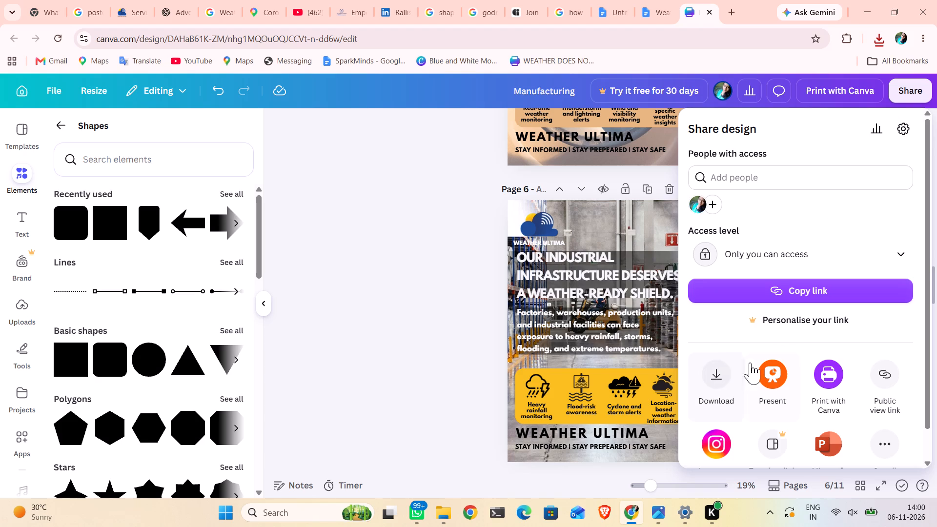
{"action": "left_click", "coordinate": [721, 365]}
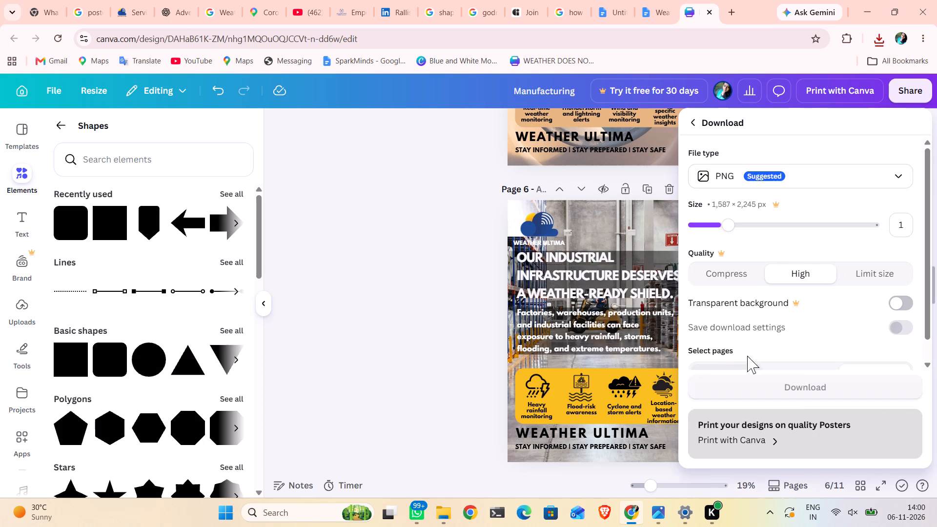
{"action": "scroll", "coordinate": [812, 316], "scroll_direction": "down", "scroll_amount": 4}
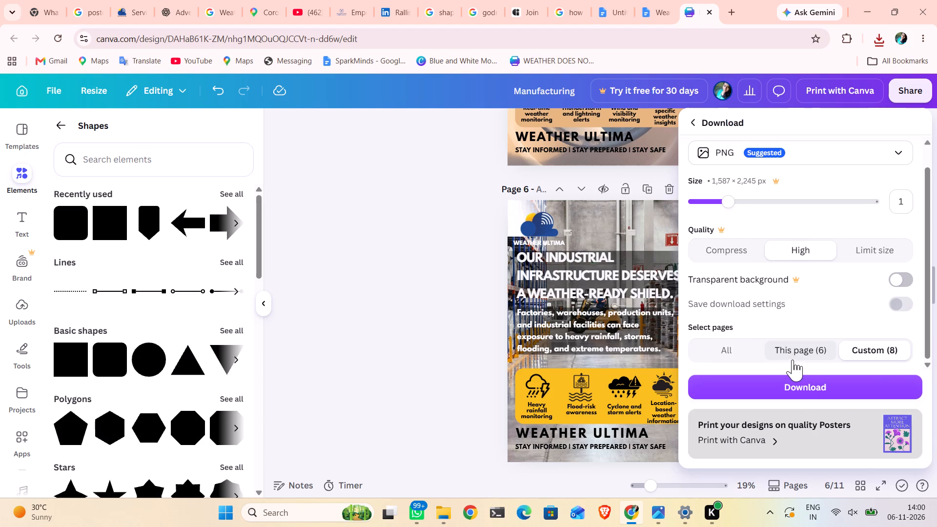
{"action": "left_click", "coordinate": [789, 348]}
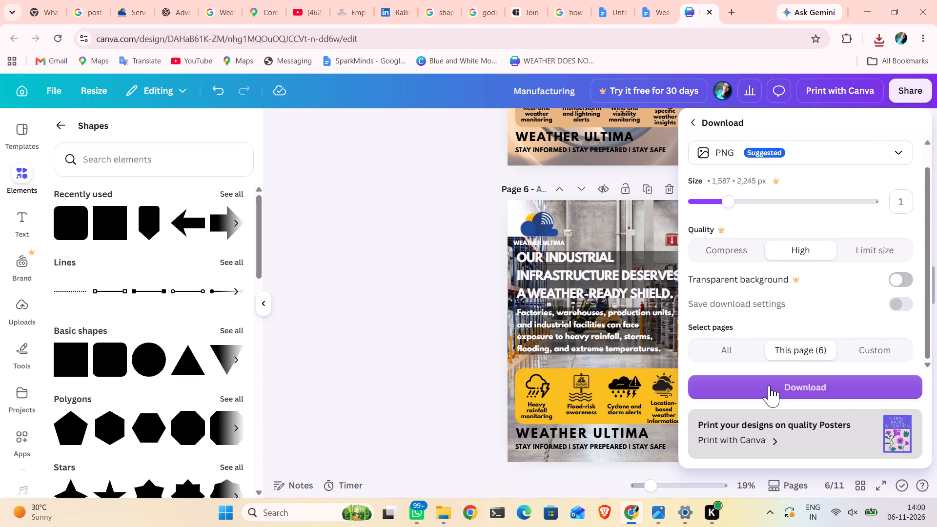
{"action": "left_click", "coordinate": [769, 385]}
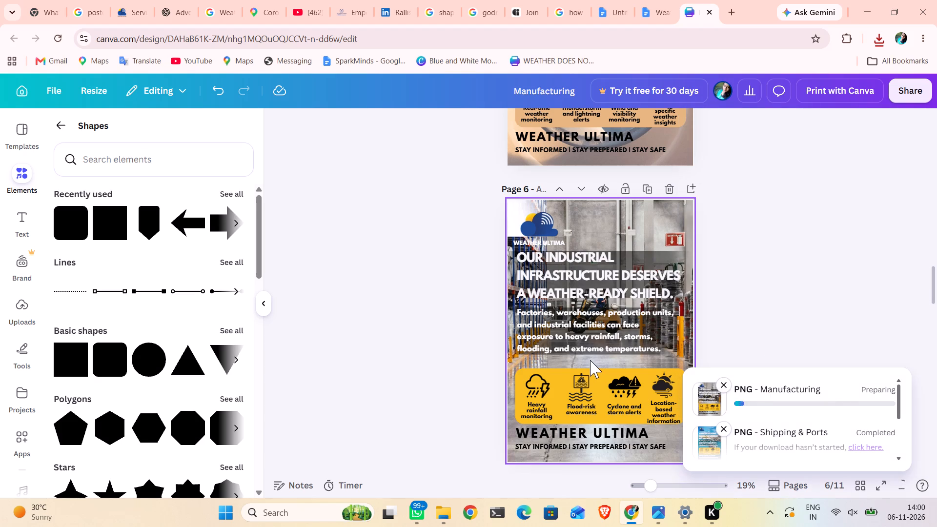
{"action": "scroll", "coordinate": [590, 360], "scroll_direction": "up", "scroll_amount": 2}
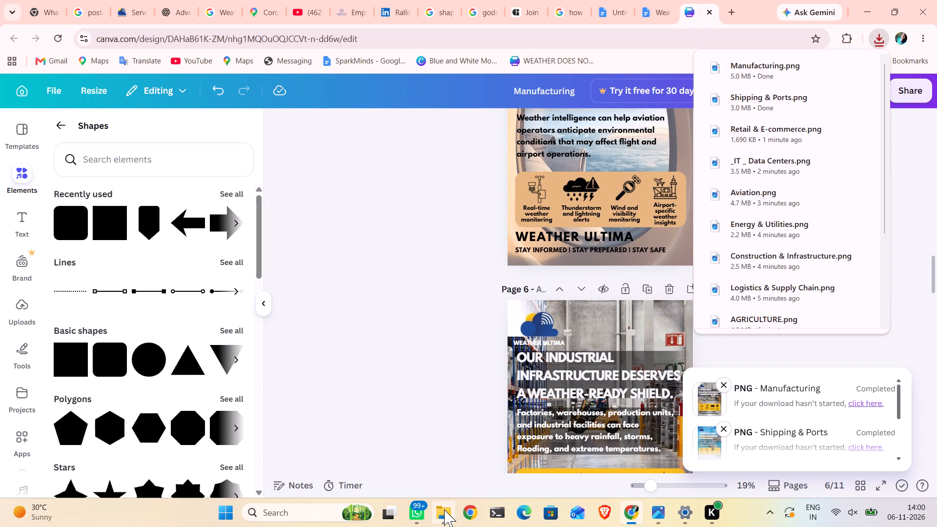
{"action": "left_click", "coordinate": [444, 509]}
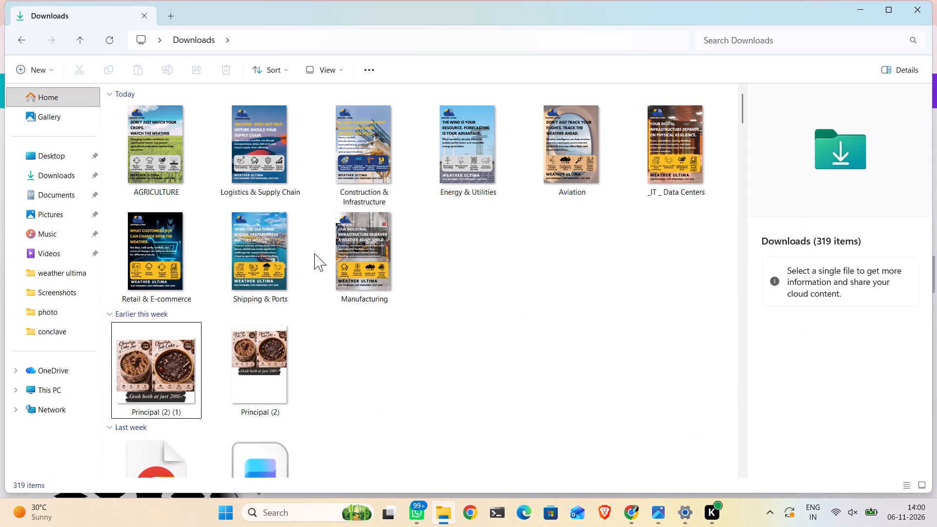
{"action": "left_click", "coordinate": [864, 2]}
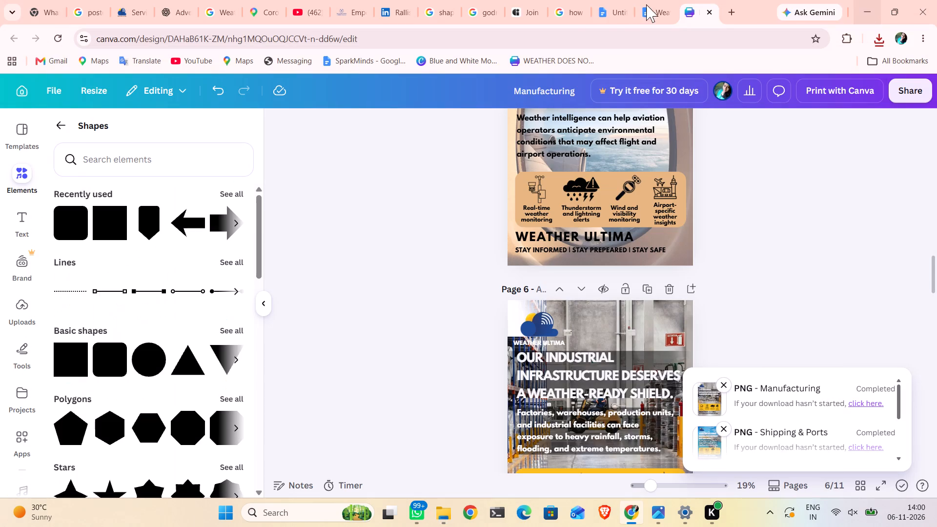
{"action": "left_click", "coordinate": [619, 12]}
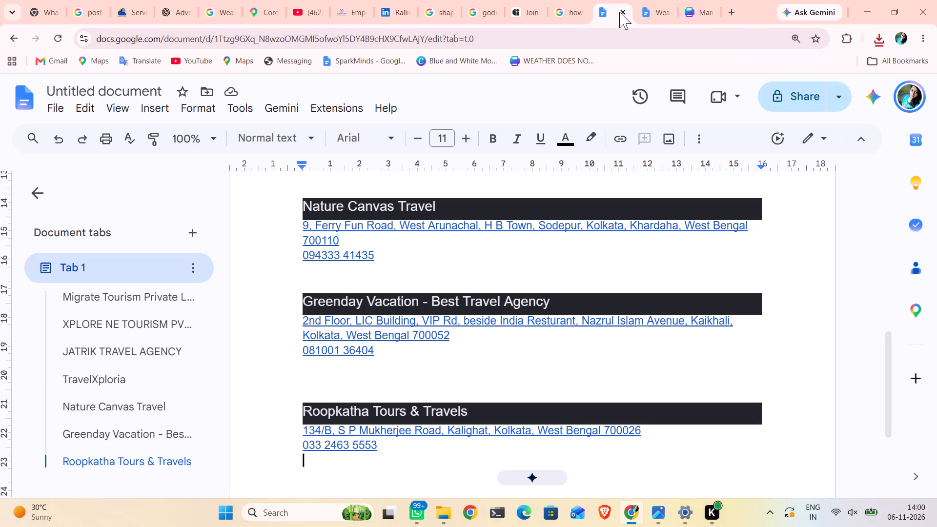
{"action": "left_click", "coordinate": [663, 10]}
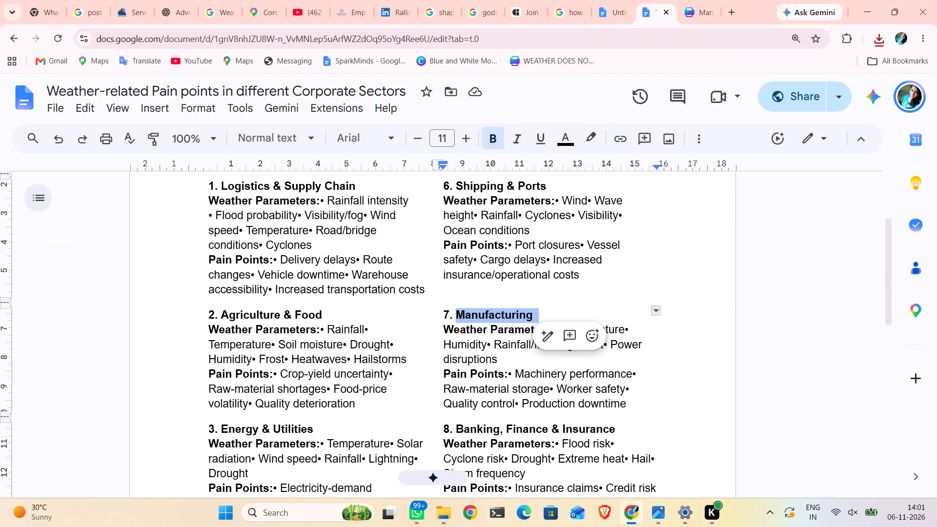
{"action": "left_click", "coordinate": [569, 231]}
{"action": "scroll", "coordinate": [569, 231], "scroll_direction": "down", "scroll_amount": 1}
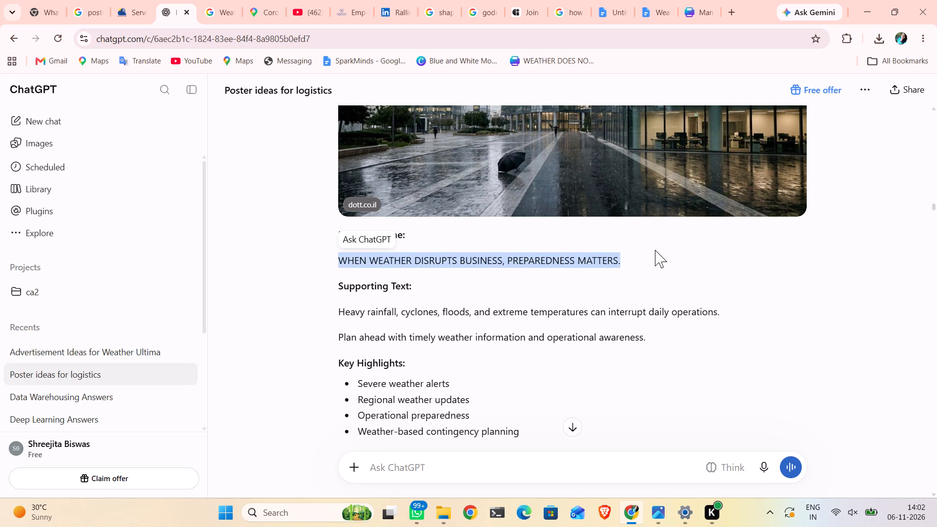
{"action": "left_click", "coordinate": [694, 12]}
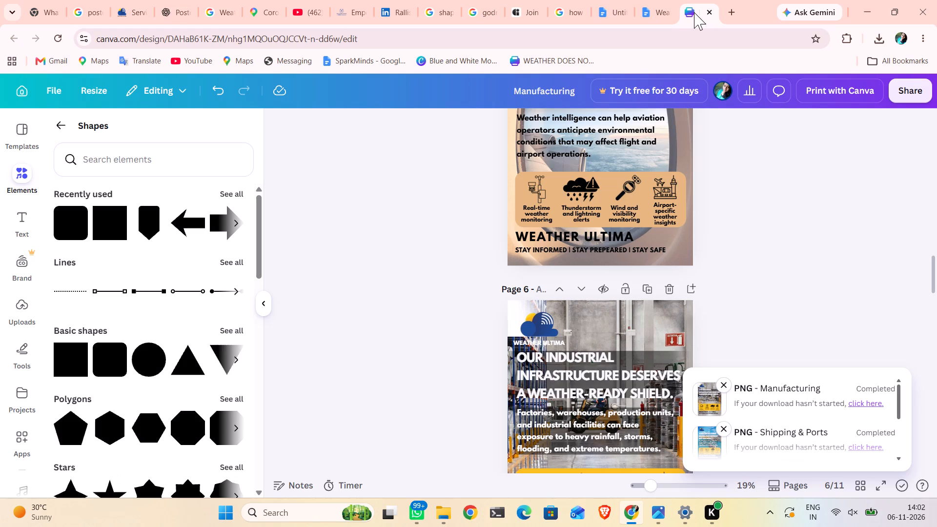
{"action": "scroll", "coordinate": [458, 299], "scroll_direction": "down", "scroll_amount": 4}
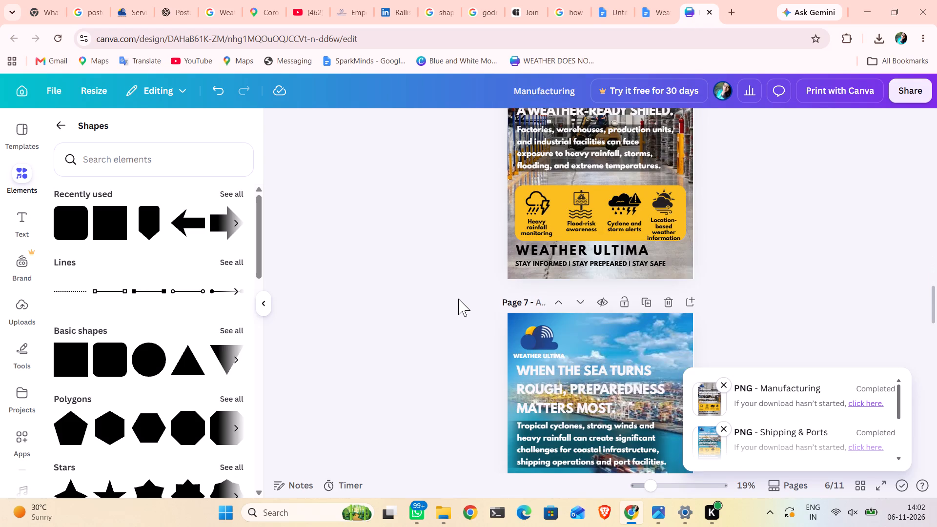
{"action": "scroll", "coordinate": [458, 299], "scroll_direction": "down", "scroll_amount": 4}
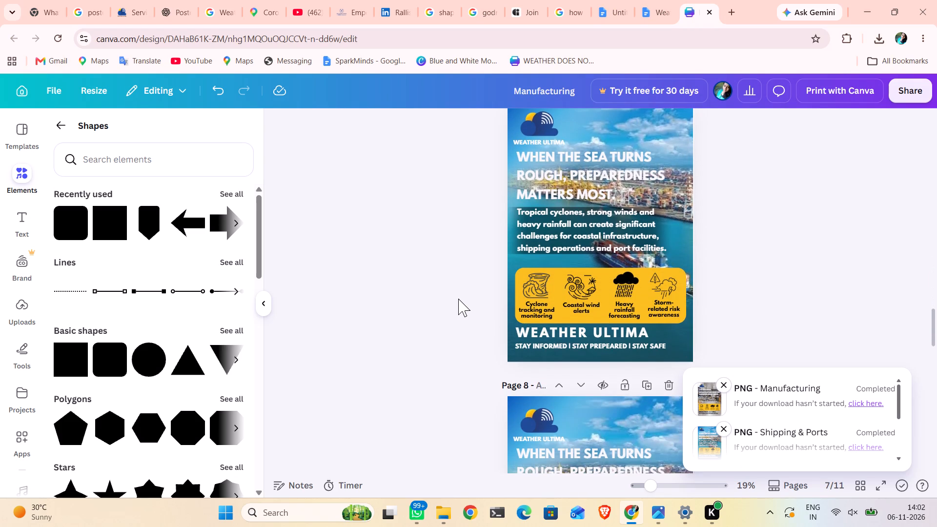
{"action": "scroll", "coordinate": [458, 299], "scroll_direction": "down", "scroll_amount": 4}
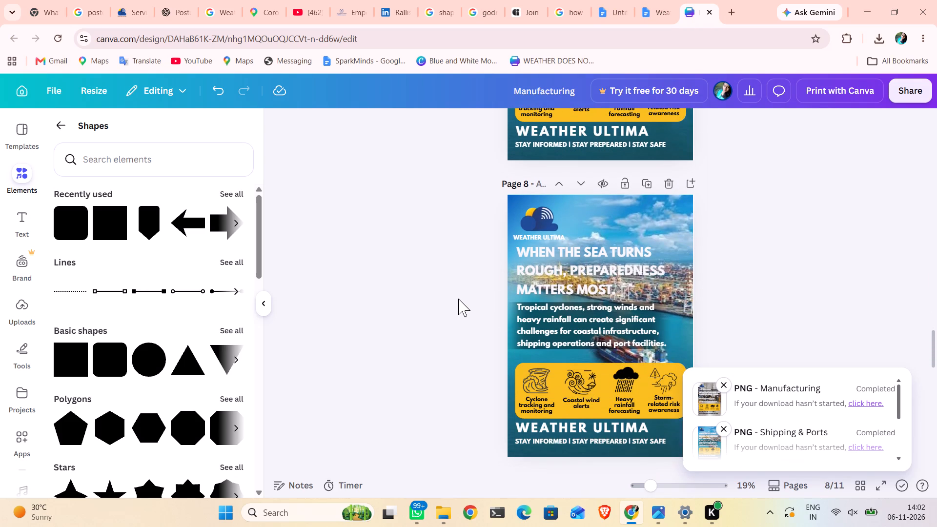
{"action": "scroll", "coordinate": [458, 299], "scroll_direction": "down", "scroll_amount": 1}
{"action": "scroll", "coordinate": [548, 275], "scroll_direction": "down", "scroll_amount": 1}
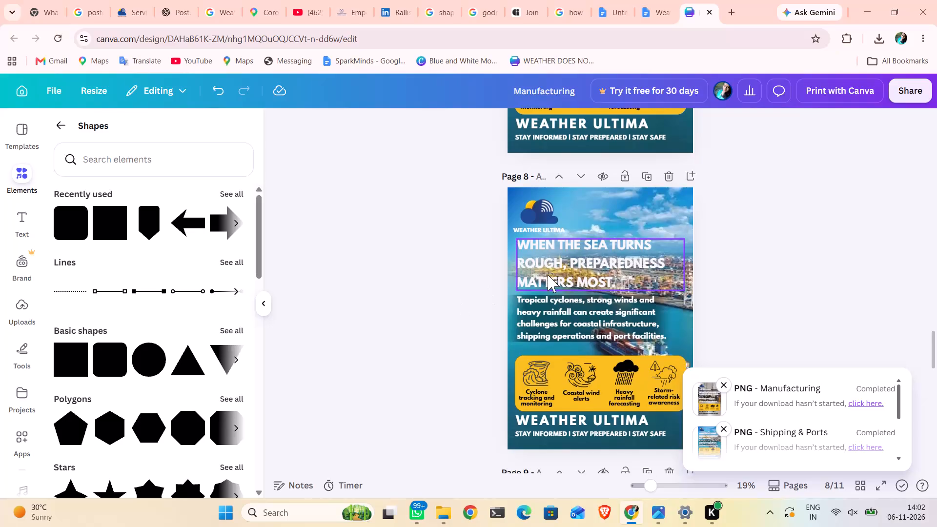
{"action": "scroll", "coordinate": [548, 275], "scroll_direction": "down", "scroll_amount": 1}
{"action": "double_click", "coordinate": [560, 212]}
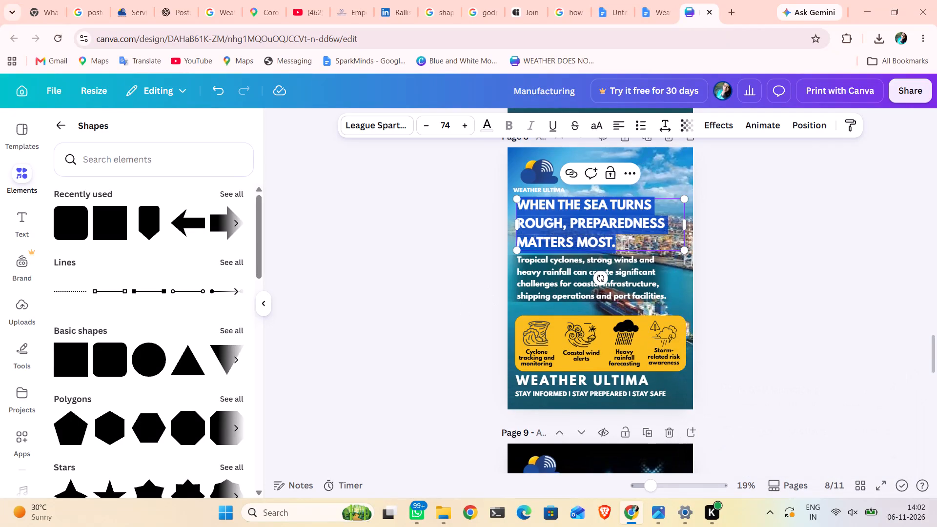
{"action": "key", "text": "ctrl+v"}
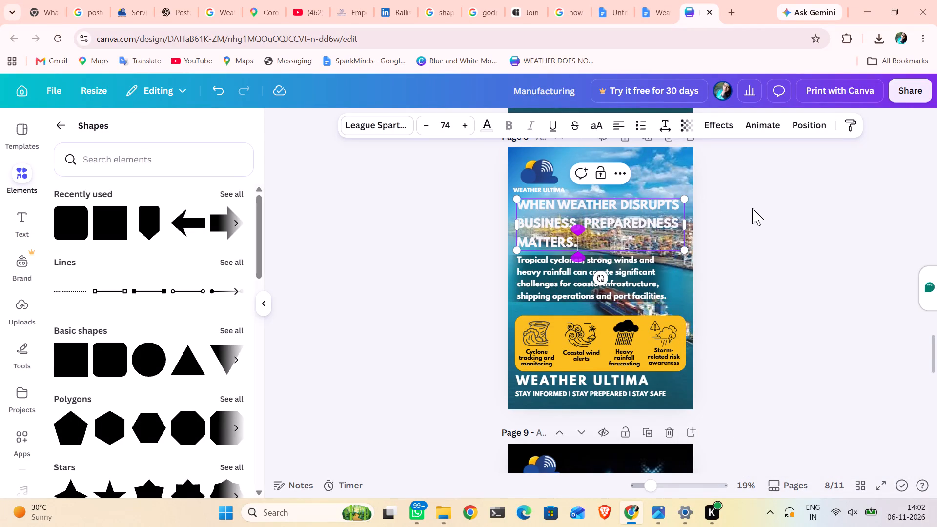
Search Google Images for "banking background" in a new browser tab.
{"action": "left_click", "coordinate": [732, 11]}
{"action": "type", "text": "BANKING BACK"}
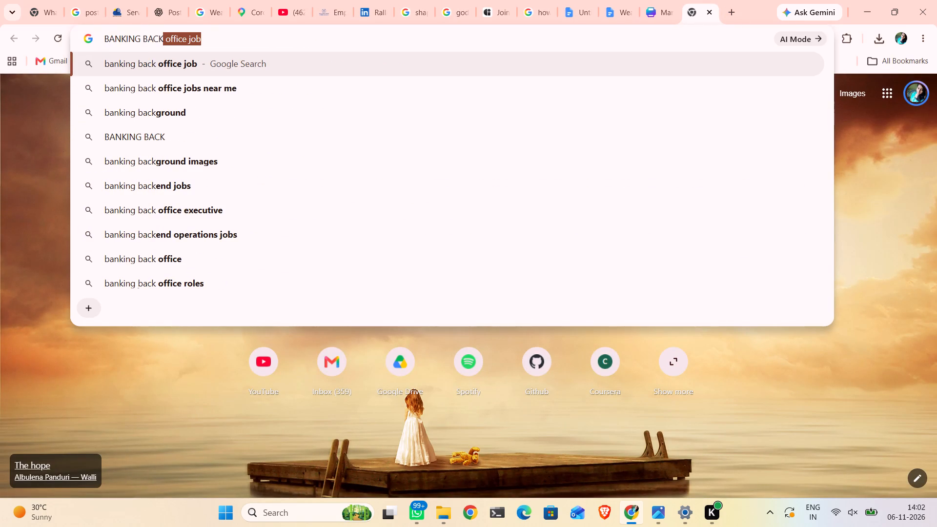
{"action": "key", "text": "Down"}
{"action": "key", "text": "Down"}
{"action": "key", "text": "Return"}
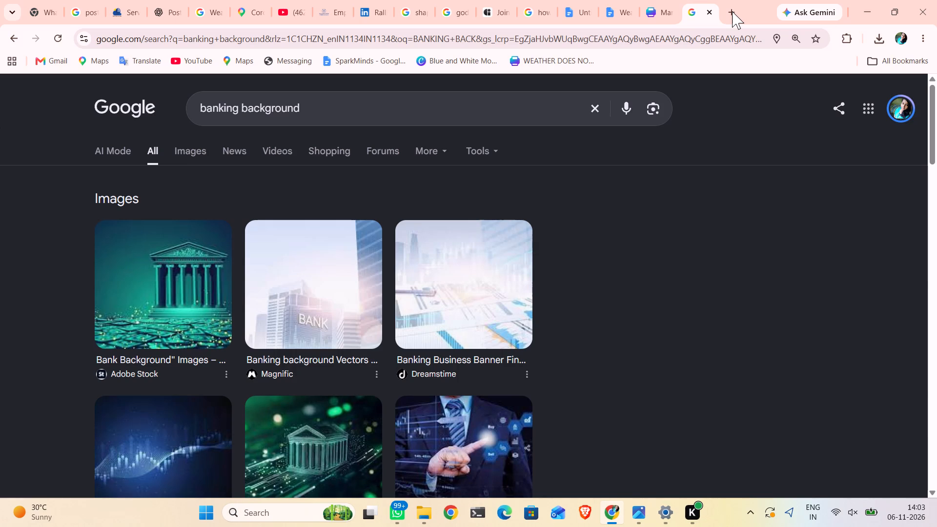
{"action": "left_click", "coordinate": [203, 152]}
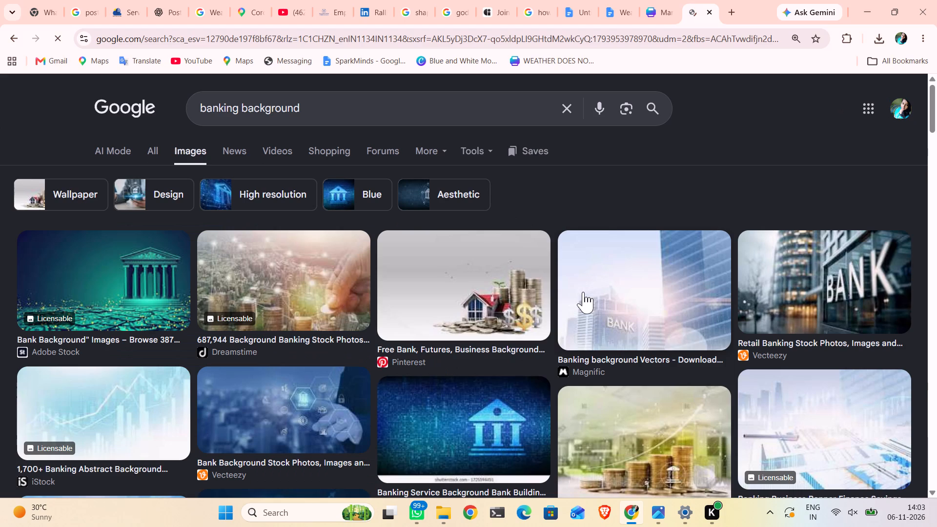
Copy the house-and-coin-stacks image from the banking background results and, in Canva, set it as page 8's poster background.
{"action": "right_click", "coordinate": [491, 314]}
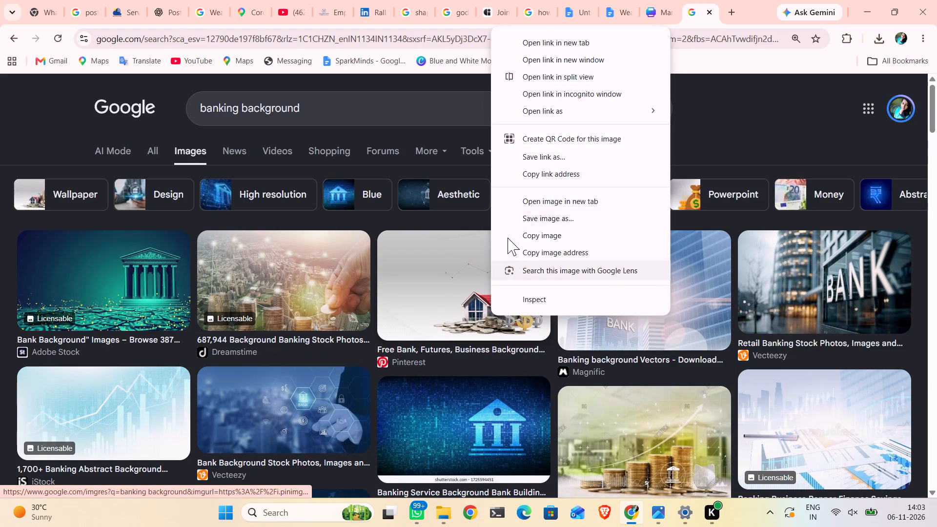
{"action": "left_click", "coordinate": [518, 236]}
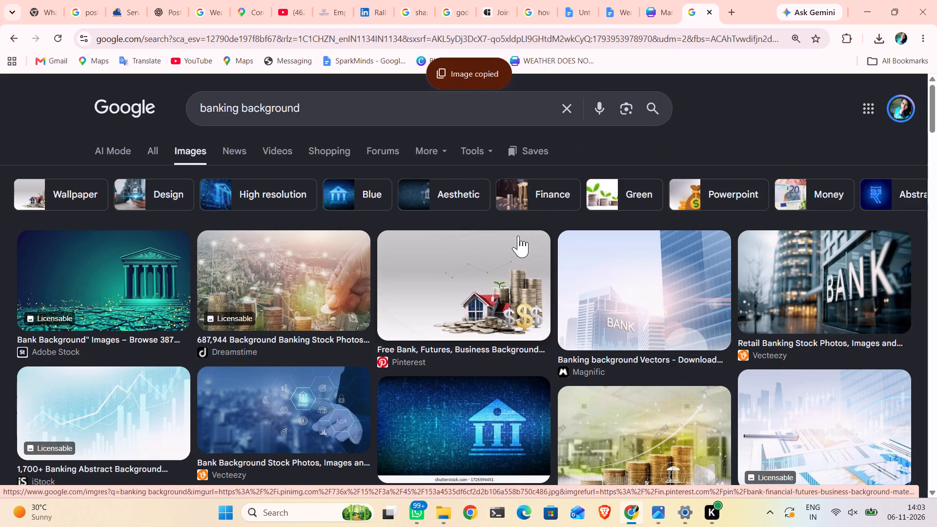
{"action": "scroll", "coordinate": [621, 261], "scroll_direction": "down", "scroll_amount": 1}
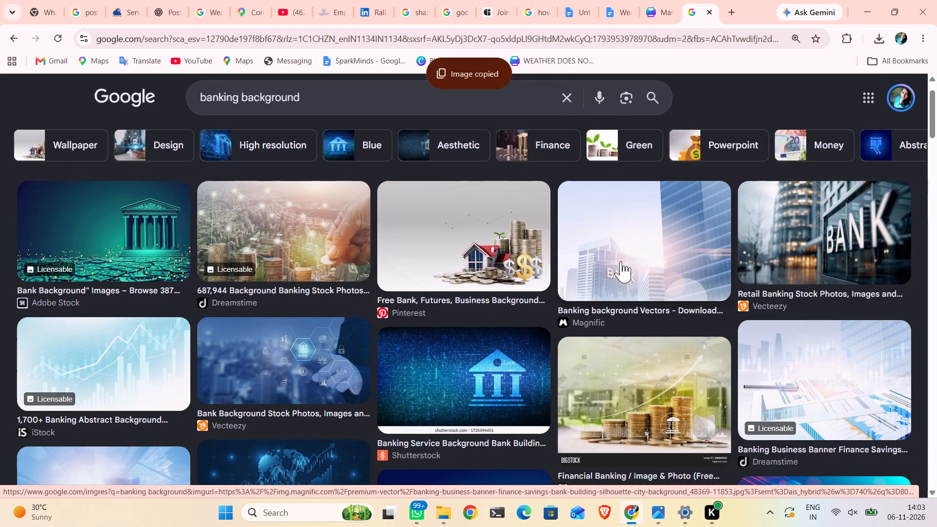
{"action": "scroll", "coordinate": [621, 261], "scroll_direction": "down", "scroll_amount": 1}
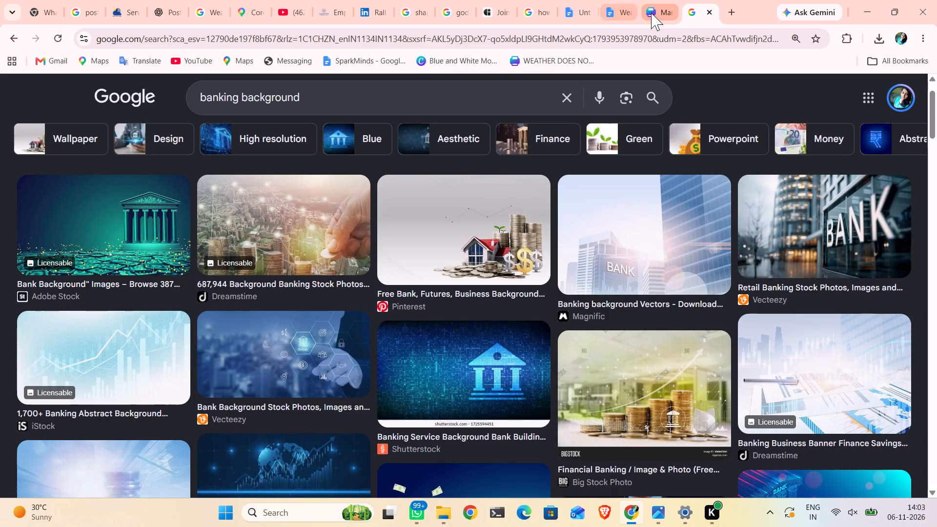
{"action": "left_click", "coordinate": [651, 12]}
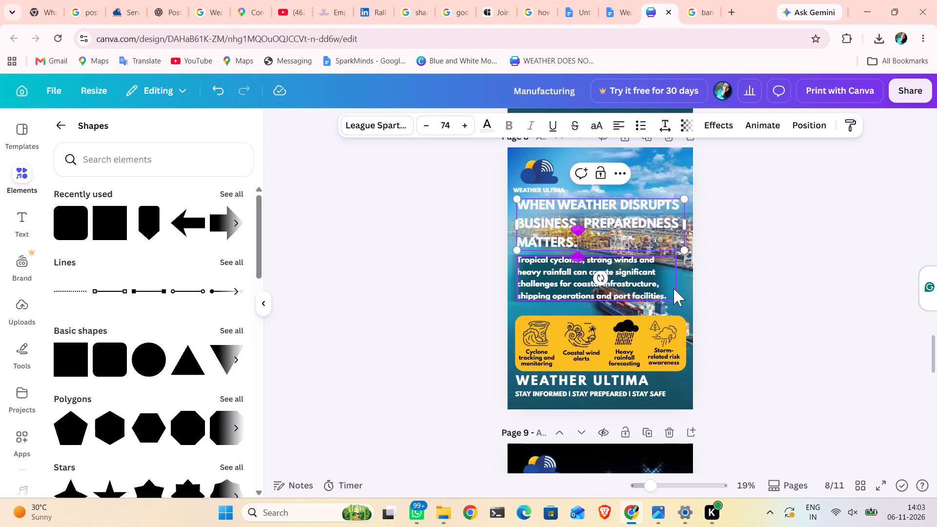
{"action": "left_click", "coordinate": [678, 294]}
{"action": "key", "text": "ctrl+v"}
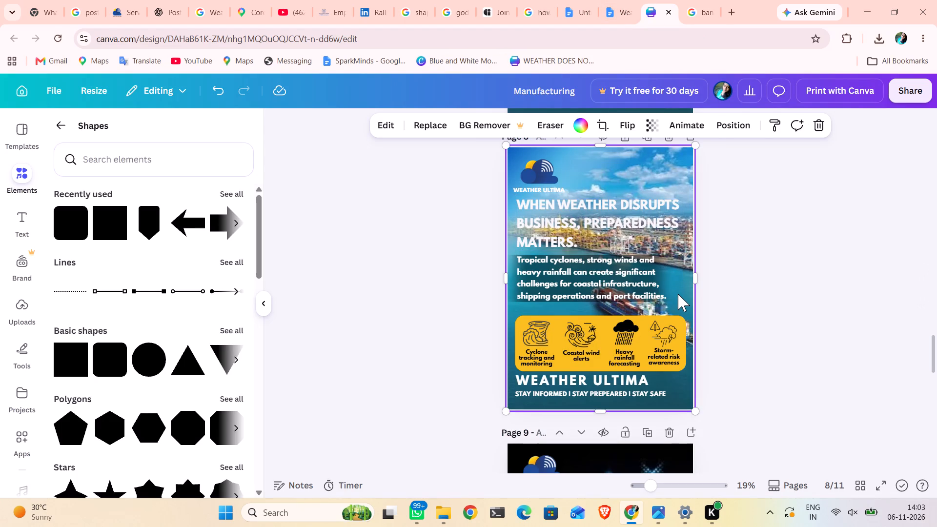
{"action": "left_click_drag", "start_coordinate": [544, 274], "coordinate": [574, 277]}
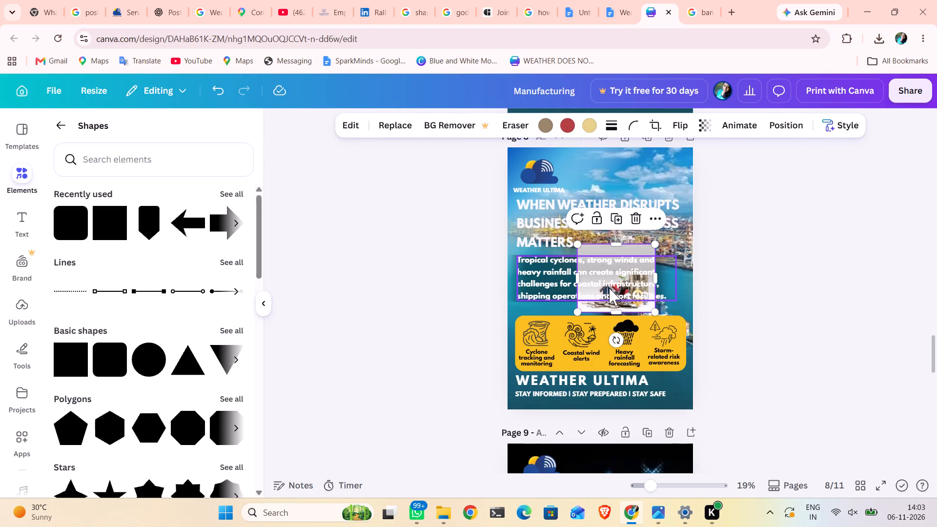
{"action": "left_click", "coordinate": [608, 306]}
{"action": "right_click", "coordinate": [608, 306]}
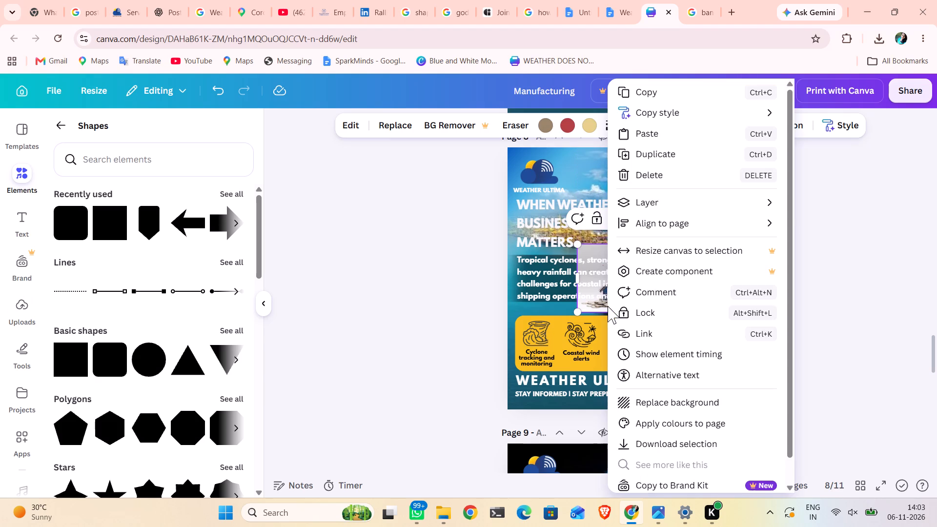
{"action": "left_click", "coordinate": [663, 405]}
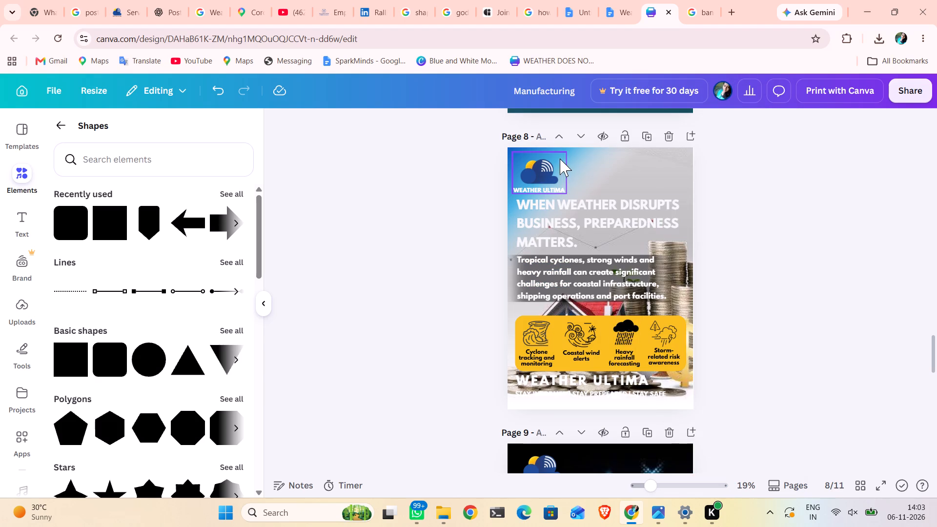
Nudge the blue gradient overlay behind the Weather Ultima logo on page 8's poster.
{"action": "left_click_drag", "start_coordinate": [578, 159], "coordinate": [570, 153]}
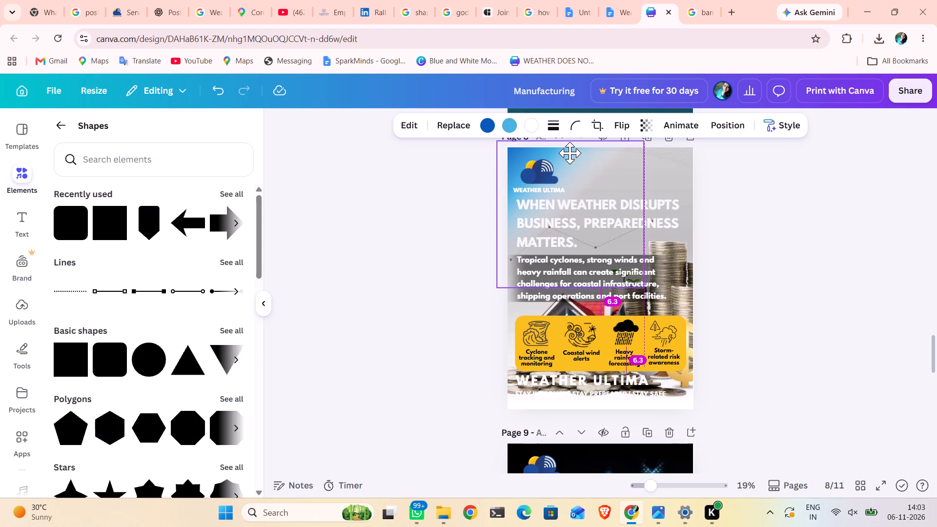
{"action": "left_click_drag", "start_coordinate": [570, 153], "coordinate": [571, 153]}
{"action": "left_click", "coordinate": [756, 213]}
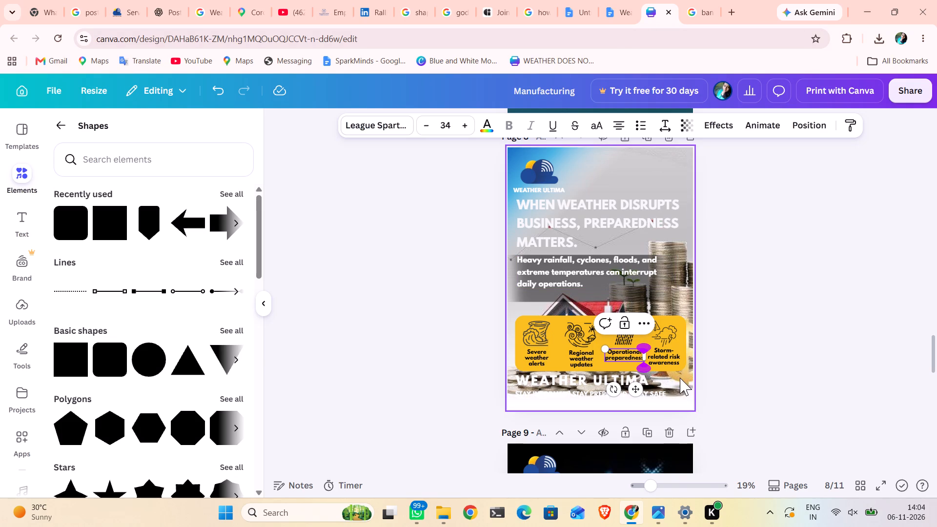
{"action": "double_click", "coordinate": [672, 361]}
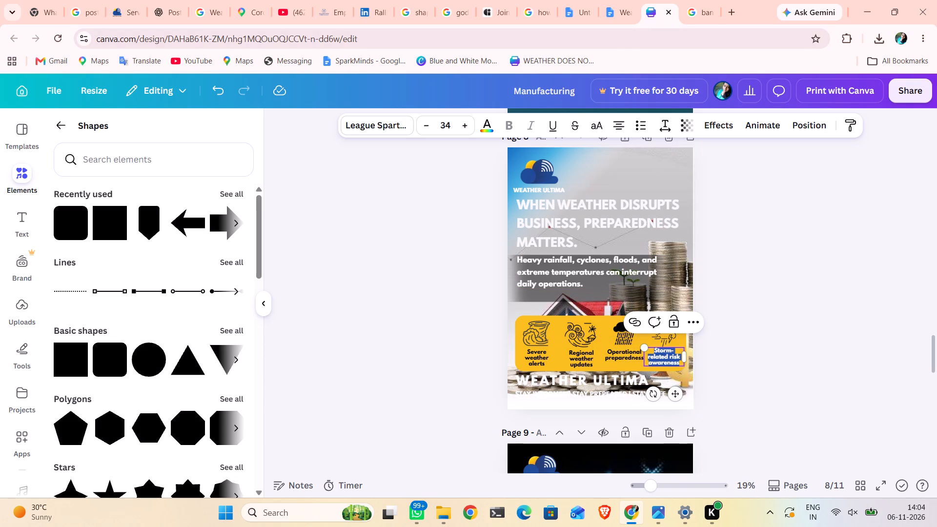
{"action": "key", "text": "ctrl+v"}
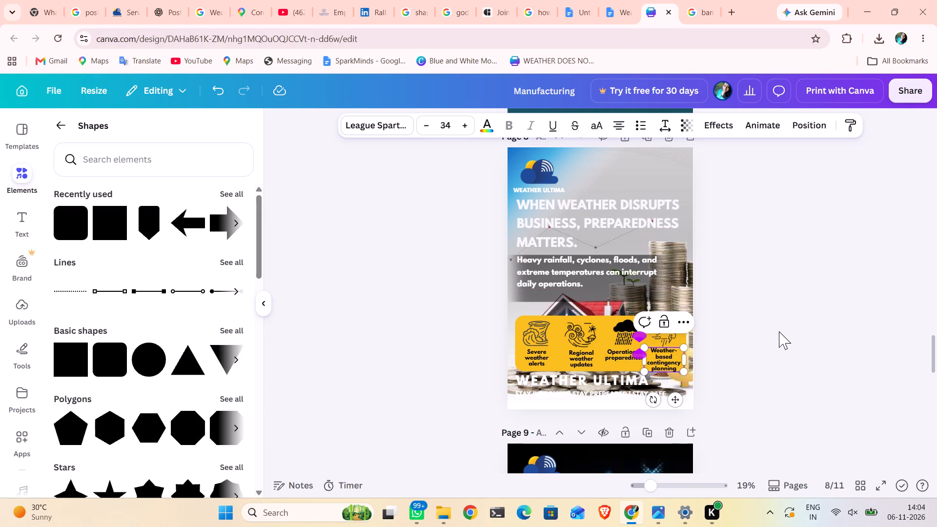
Replace the icon above page 8's "Weather-based contingency planning" caption with the recently used monitor-with-charts icon.
{"action": "scroll", "coordinate": [779, 331], "scroll_direction": "down", "scroll_amount": 3}
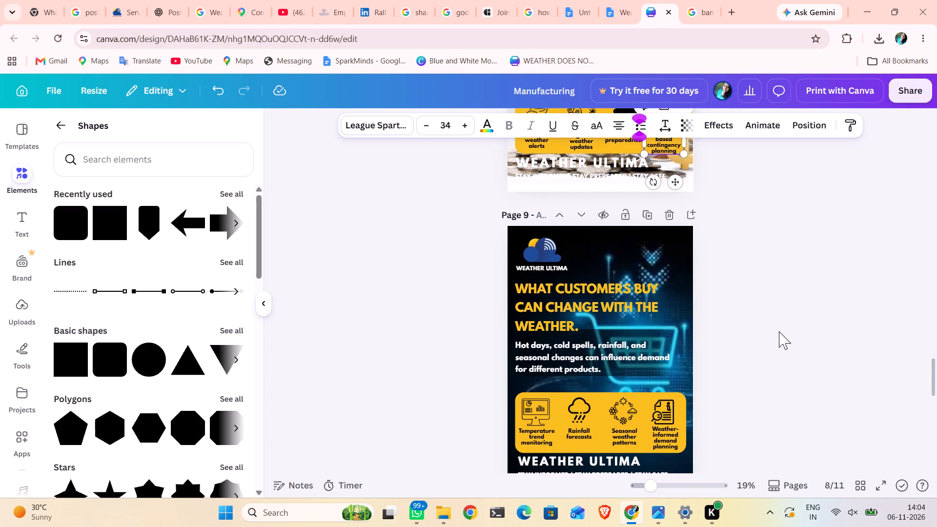
{"action": "scroll", "coordinate": [779, 331], "scroll_direction": "down", "scroll_amount": 1}
{"action": "scroll", "coordinate": [779, 331], "scroll_direction": "up", "scroll_amount": 3}
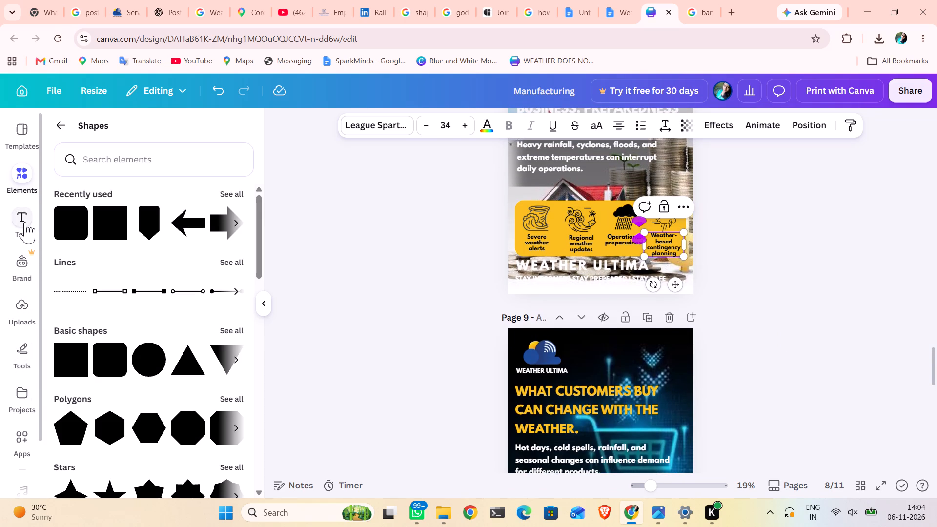
{"action": "left_click", "coordinate": [61, 130]}
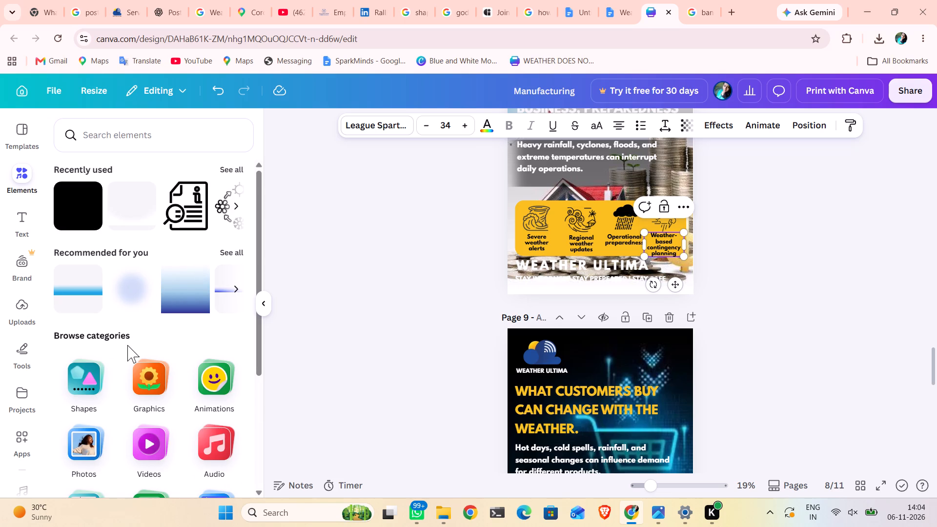
{"action": "left_click", "coordinate": [226, 167]}
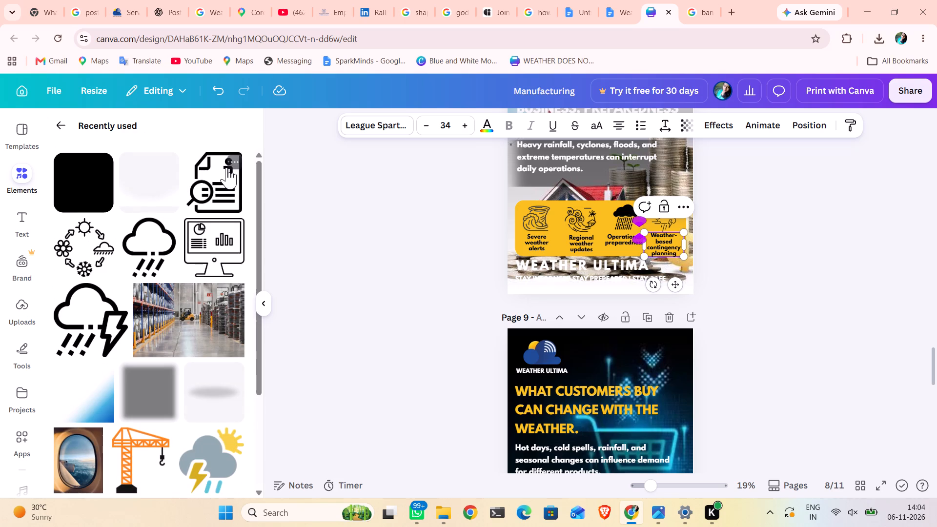
{"action": "scroll", "coordinate": [168, 292], "scroll_direction": "down", "scroll_amount": 1}
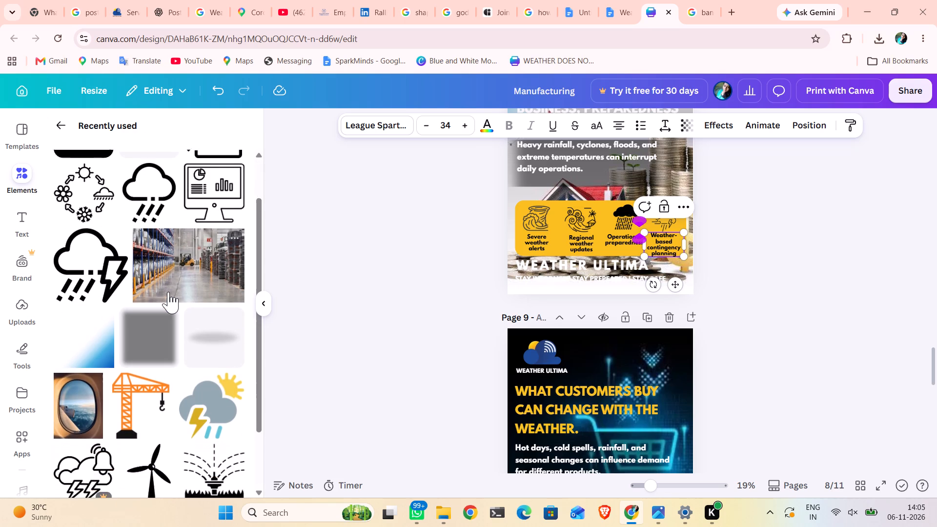
{"action": "scroll", "coordinate": [168, 292], "scroll_direction": "down", "scroll_amount": 3}
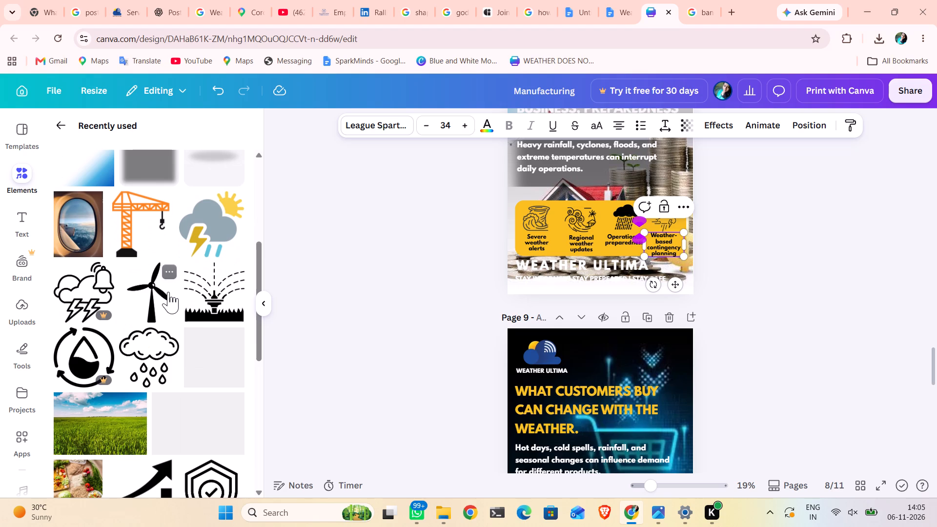
{"action": "scroll", "coordinate": [168, 292], "scroll_direction": "down", "scroll_amount": 3}
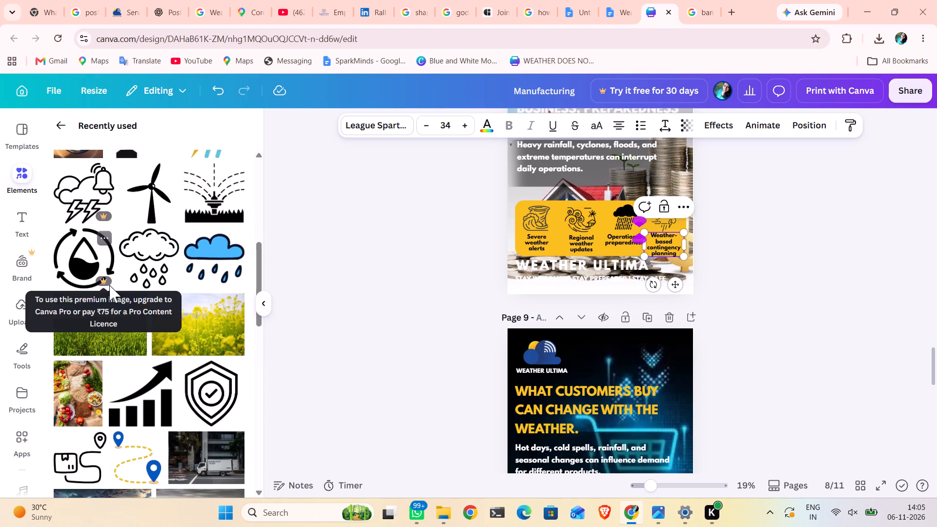
{"action": "scroll", "coordinate": [109, 285], "scroll_direction": "right", "scroll_amount": 1}
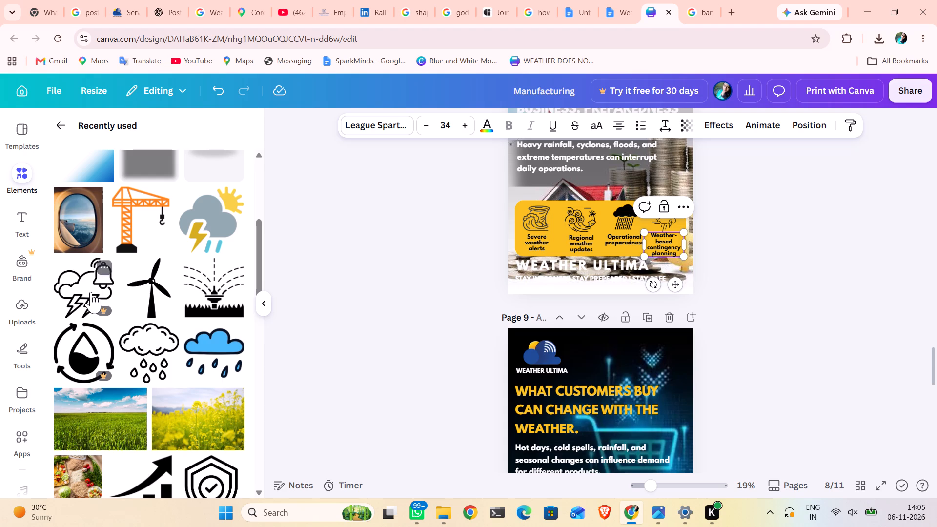
{"action": "scroll", "coordinate": [165, 227], "scroll_direction": "up", "scroll_amount": 6}
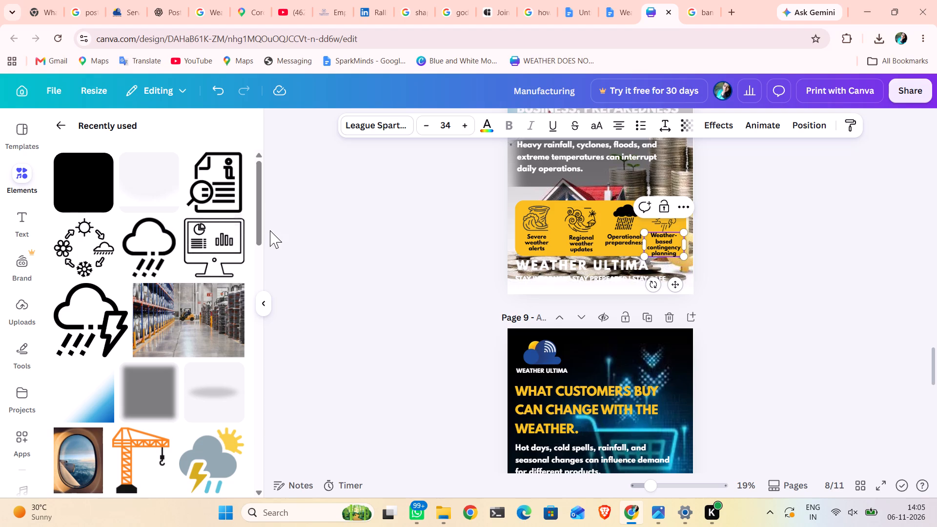
{"action": "left_click", "coordinate": [669, 220]}
{"action": "key", "text": "BackSpace"}
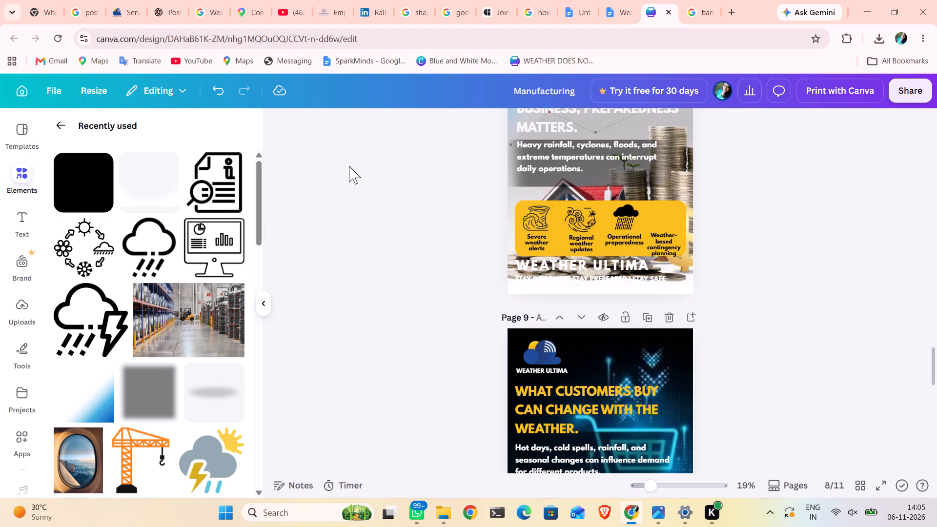
{"action": "left_click", "coordinate": [223, 262]}
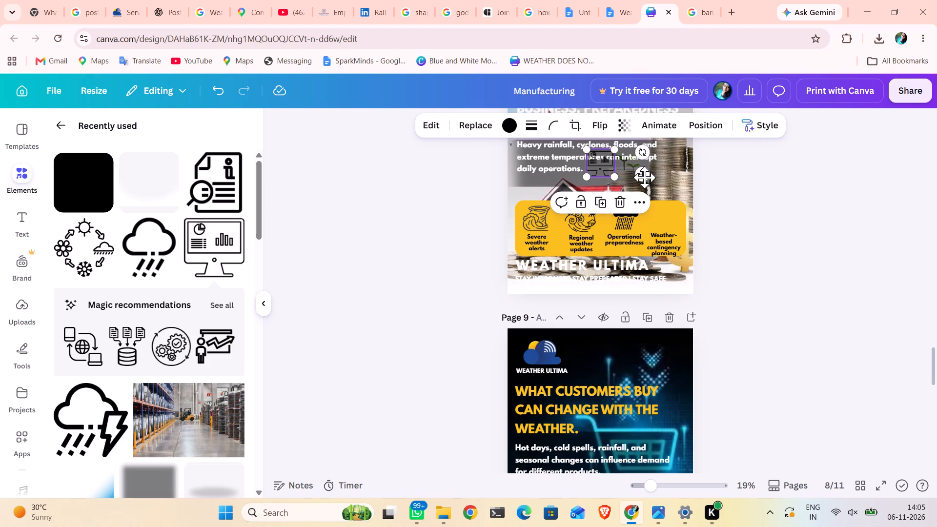
{"action": "left_click_drag", "start_coordinate": [641, 174], "coordinate": [701, 232]}
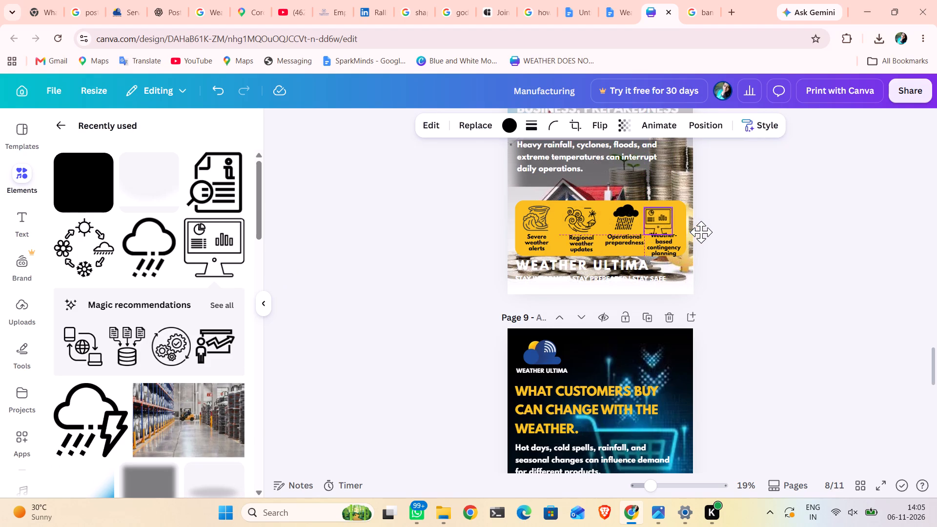
{"action": "left_click_drag", "start_coordinate": [701, 232], "coordinate": [703, 228]}
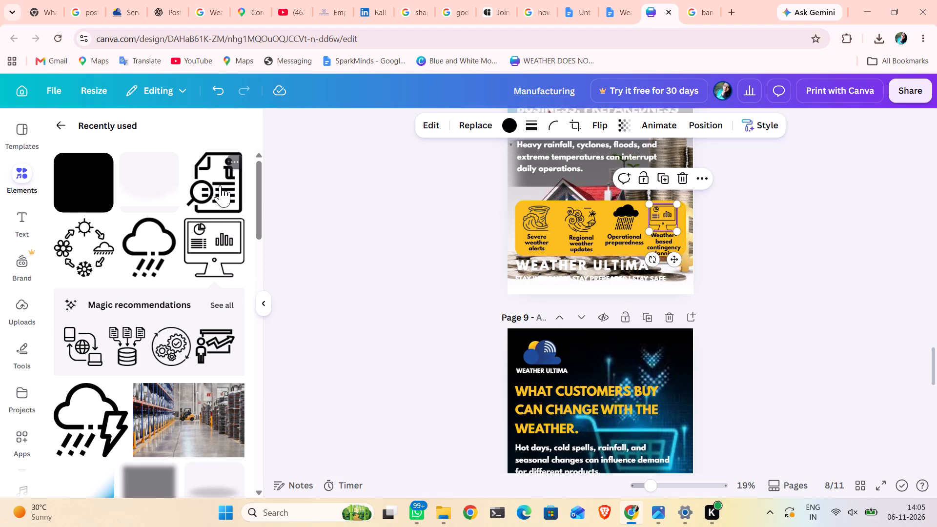
Replace the rain cloud icon above page 8's "Operational preparedness" caption with the recently used document-and-magnifier icon.
{"action": "left_click", "coordinate": [625, 217]}
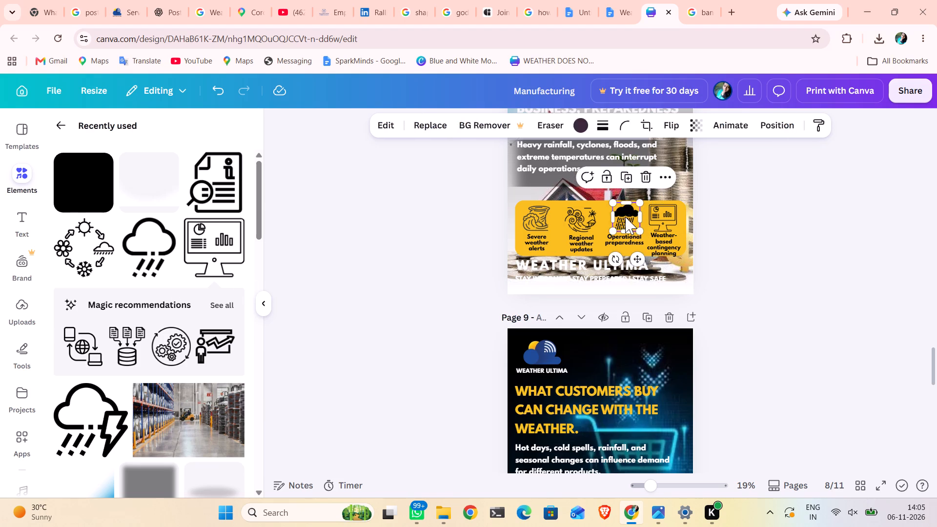
{"action": "key", "text": "BackSpace"}
{"action": "left_click", "coordinate": [216, 182]}
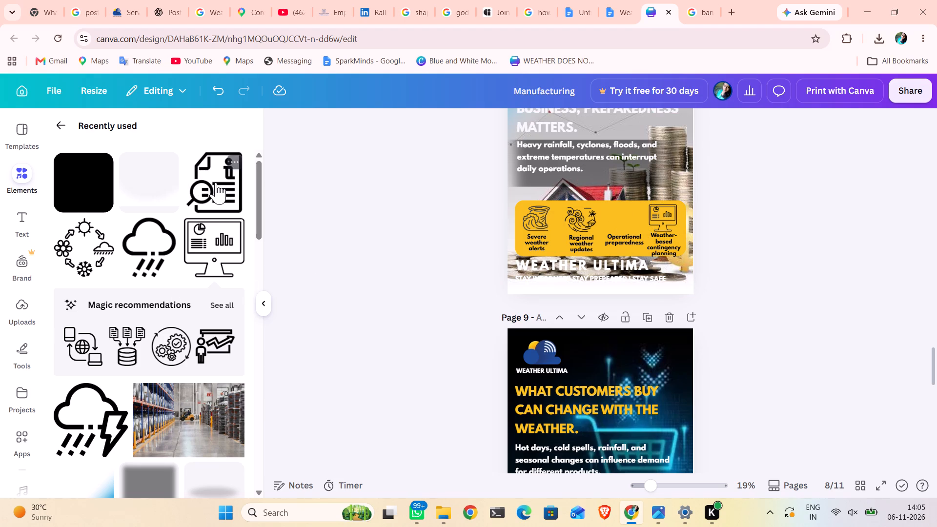
{"action": "left_click_drag", "start_coordinate": [639, 173], "coordinate": [636, 238]}
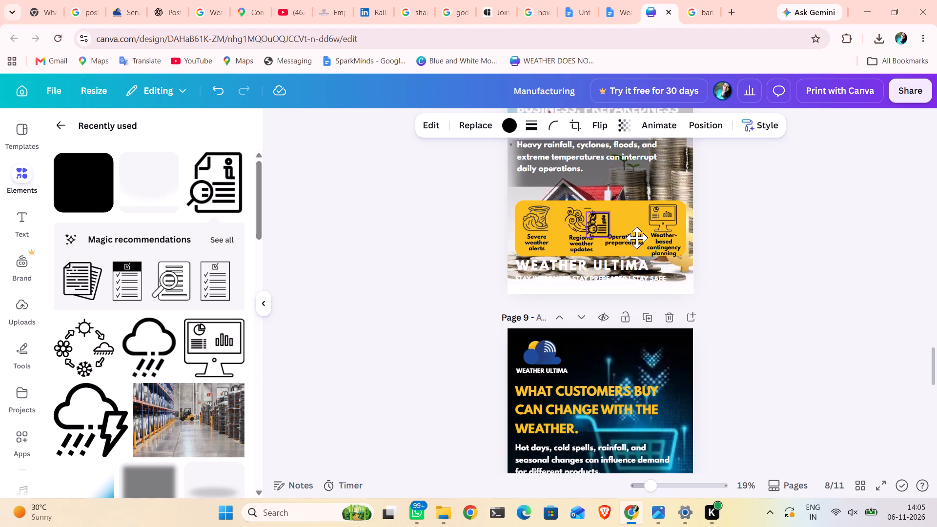
{"action": "left_click_drag", "start_coordinate": [636, 238], "coordinate": [657, 229]}
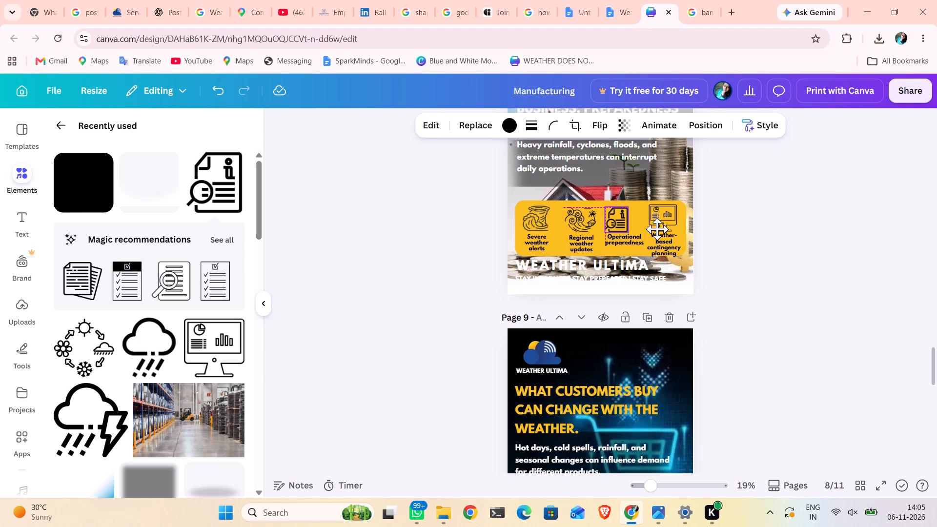
{"action": "left_click_drag", "start_coordinate": [657, 229], "coordinate": [661, 228]}
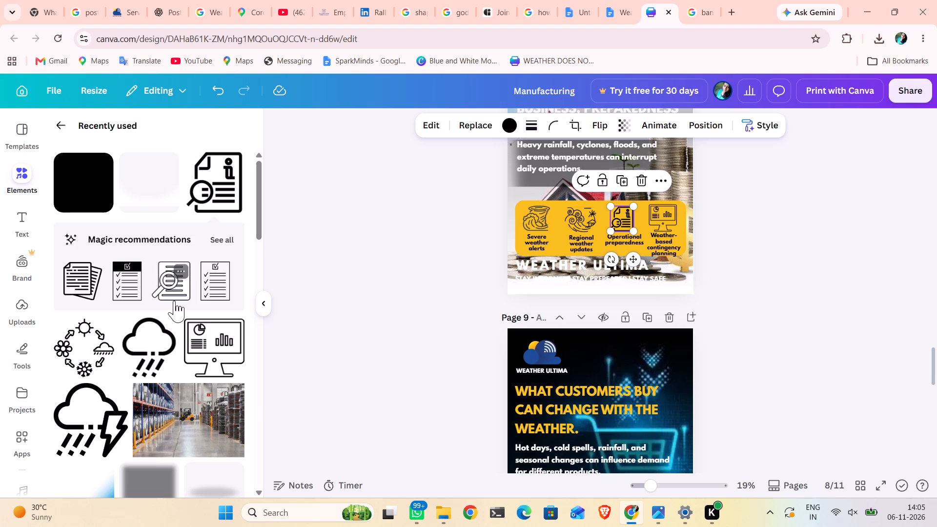
Copy page 8's "Regional weather updates" caption and search Google Images for "Regional weather updates BLACK OUTLINE" in a new tab.
{"action": "double_click", "coordinate": [585, 244]}
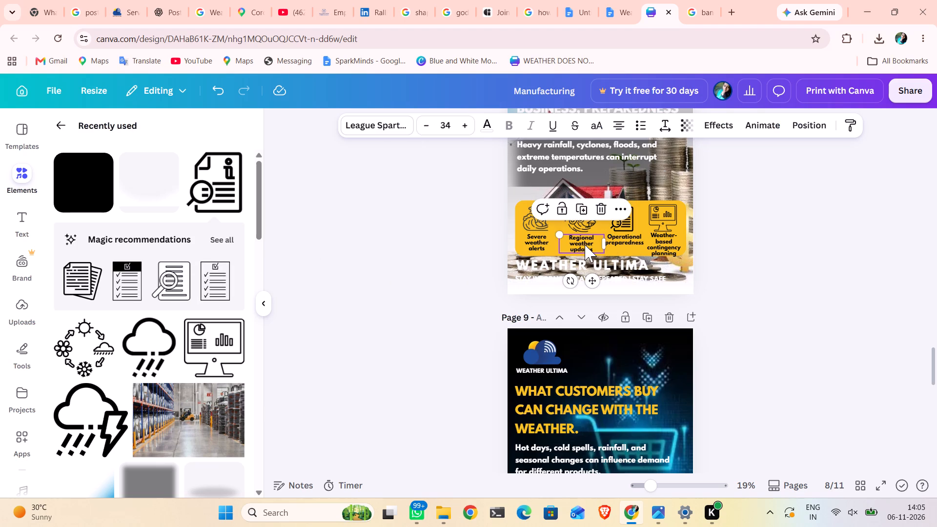
{"action": "key", "text": "ctrl+a"}
{"action": "key", "text": "ctrl+c"}
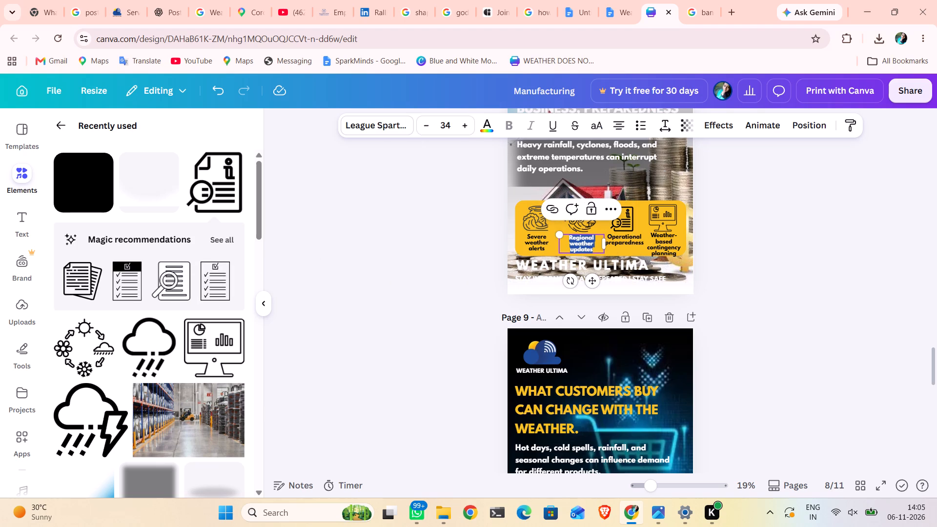
{"action": "left_click", "coordinate": [730, 10]}
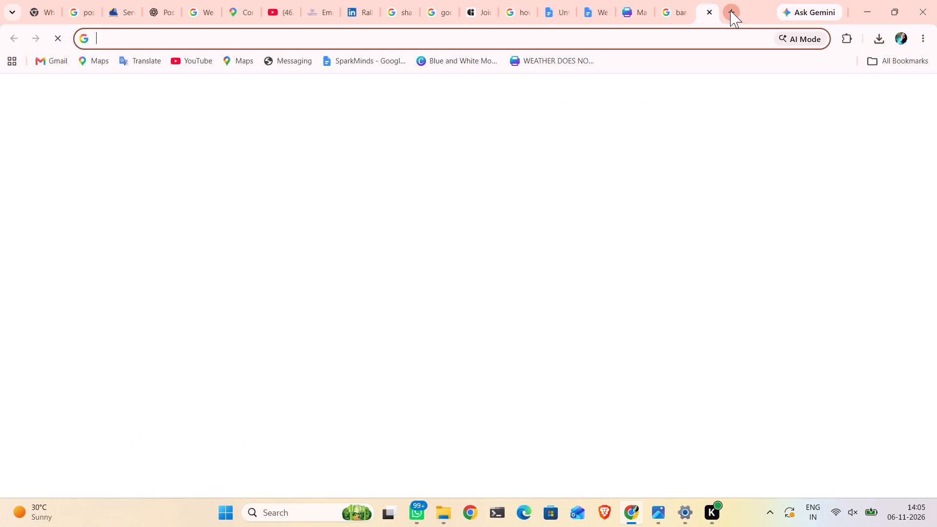
{"action": "key", "text": "ctrl+v"}
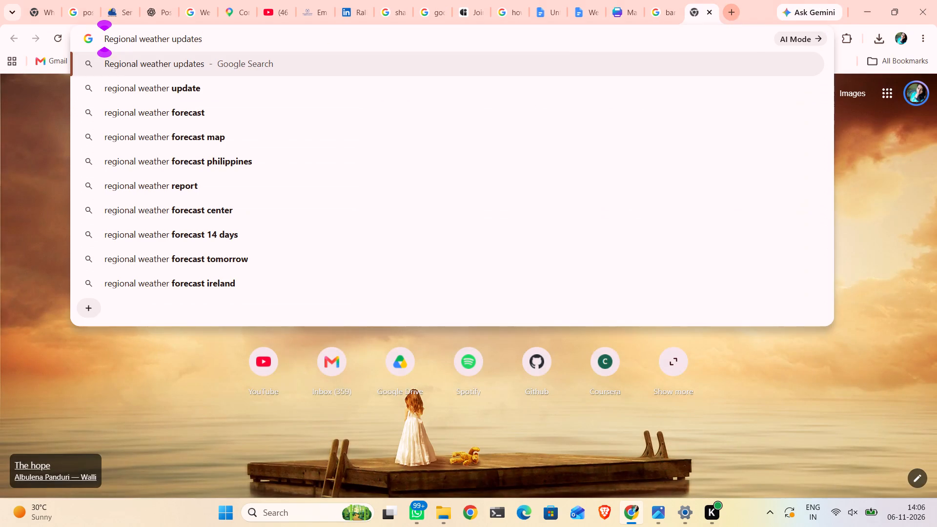
{"action": "key", "text": "space"}
{"action": "type", "text": "BLACK OUTLI"}
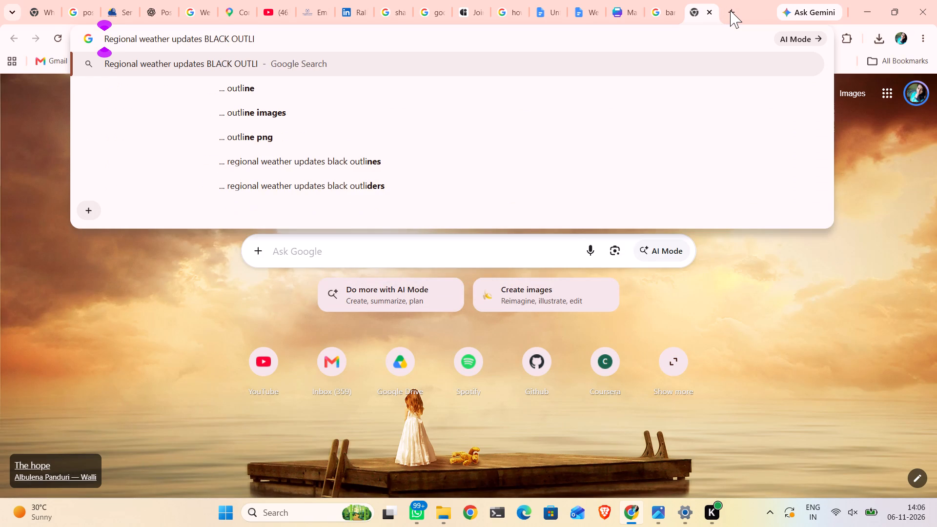
{"action": "type", "text": "NE"}
{"action": "key", "text": "Return"}
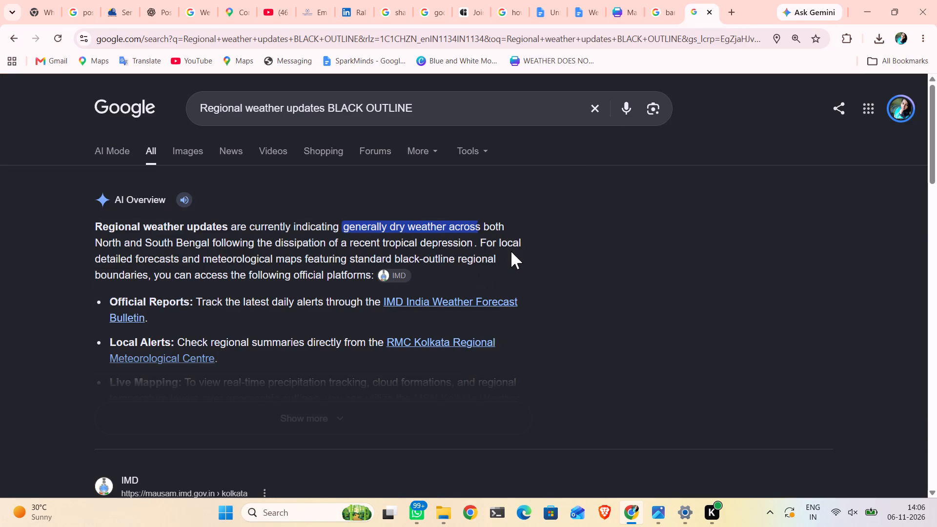
{"action": "left_click", "coordinate": [186, 153]}
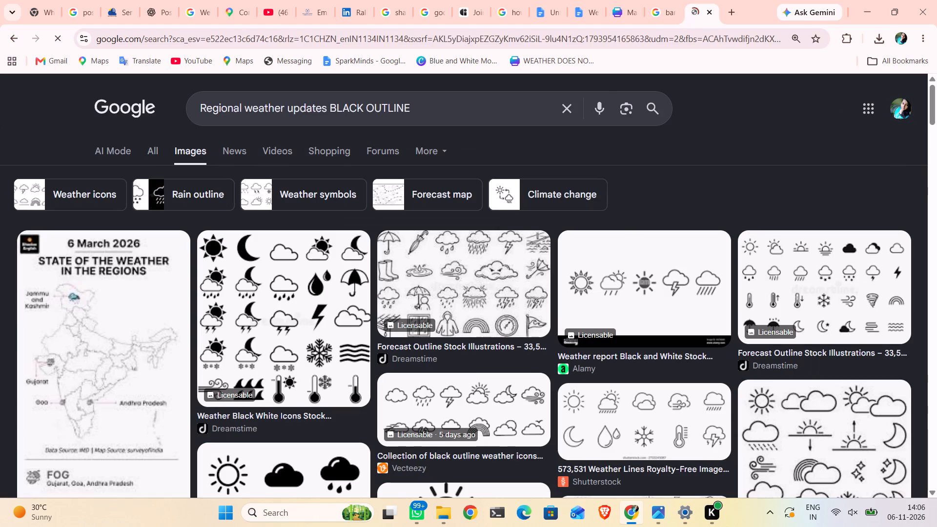
Find the climate change outline icon with a sun, arrows and rain cloud in the image results and copy it.
{"action": "scroll", "coordinate": [186, 153], "scroll_direction": "down", "scroll_amount": 3}
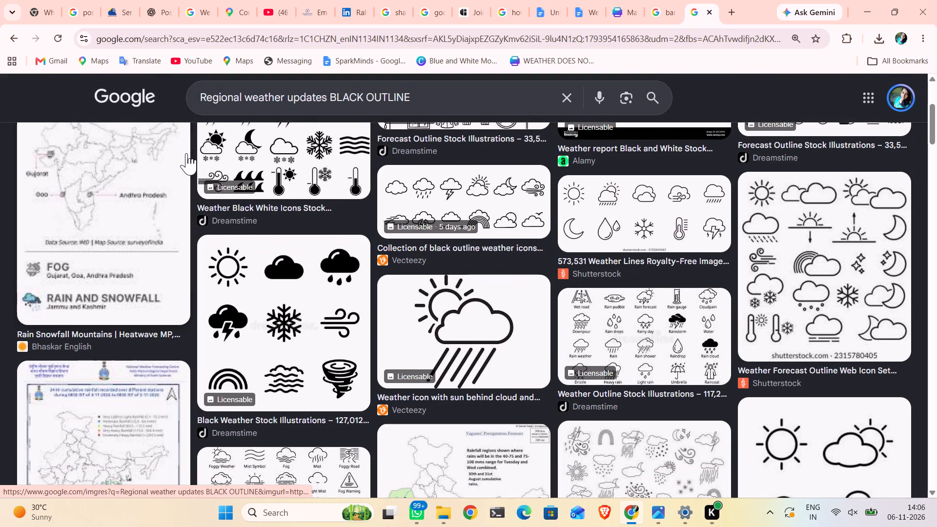
{"action": "scroll", "coordinate": [186, 153], "scroll_direction": "down", "scroll_amount": 4}
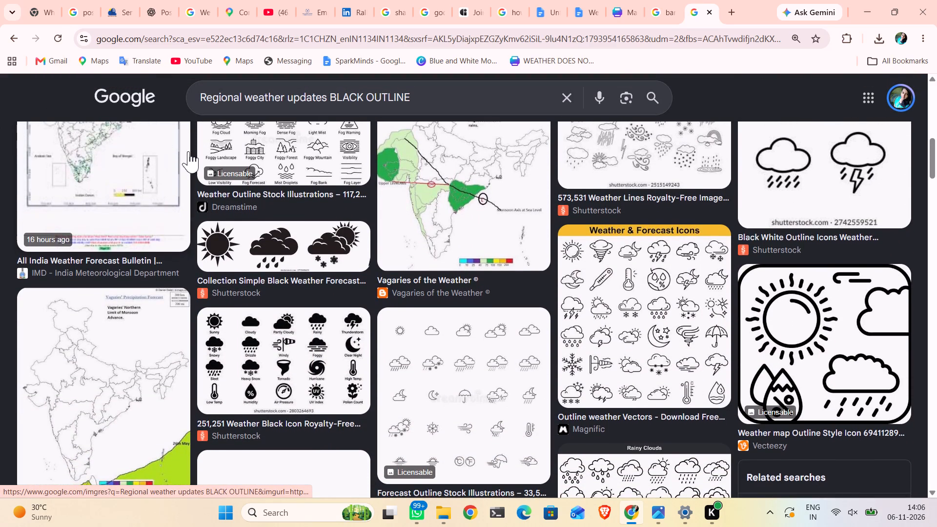
{"action": "scroll", "coordinate": [365, 184], "scroll_direction": "down", "scroll_amount": 3}
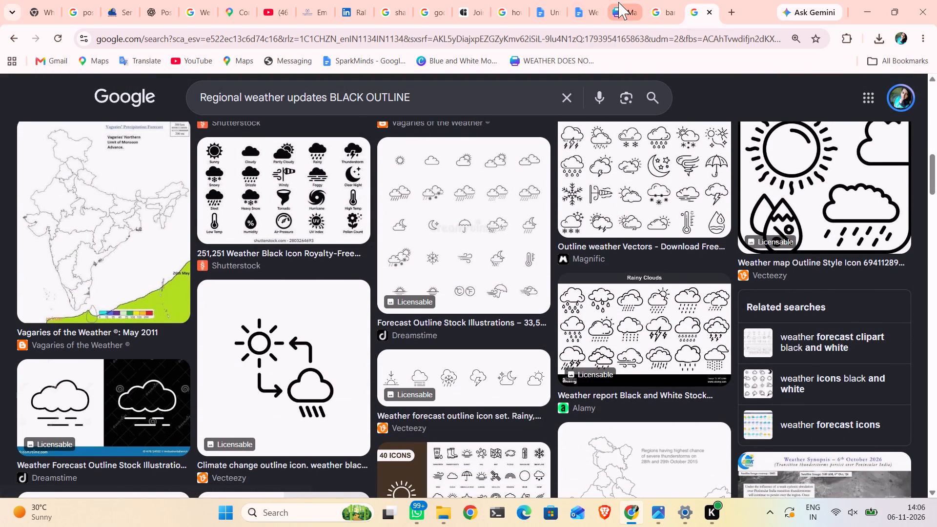
{"action": "scroll", "coordinate": [370, 288], "scroll_direction": "down", "scroll_amount": 1}
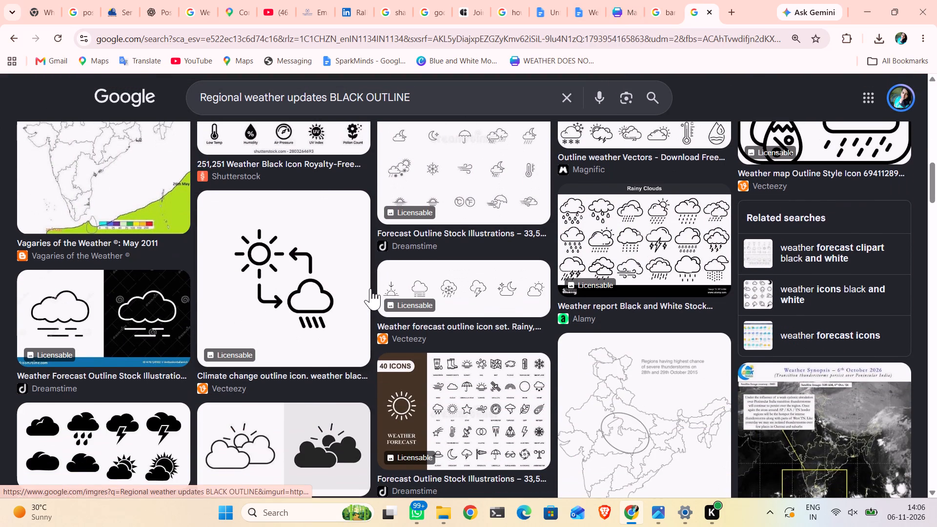
{"action": "scroll", "coordinate": [370, 288], "scroll_direction": "down", "scroll_amount": 1}
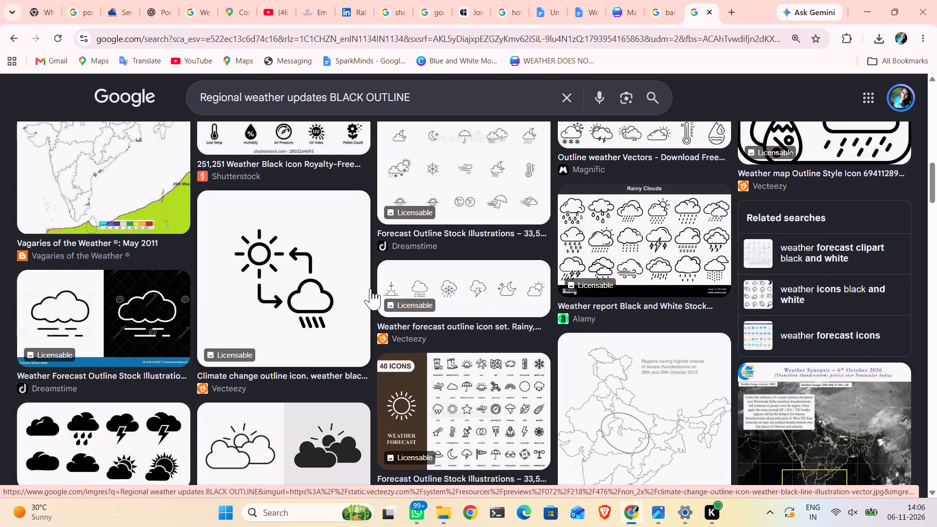
{"action": "scroll", "coordinate": [370, 288], "scroll_direction": "down", "scroll_amount": 1}
{"action": "right_click", "coordinate": [282, 283]}
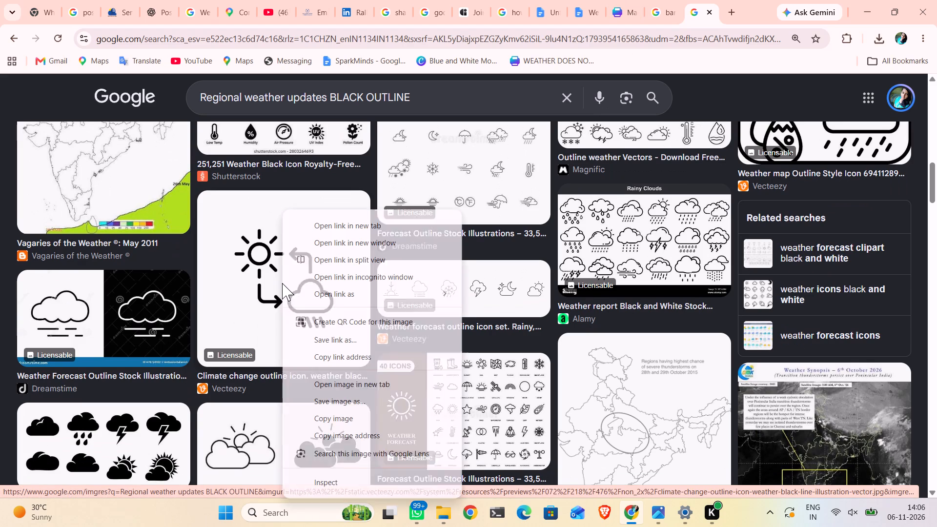
{"action": "left_click", "coordinate": [345, 415]}
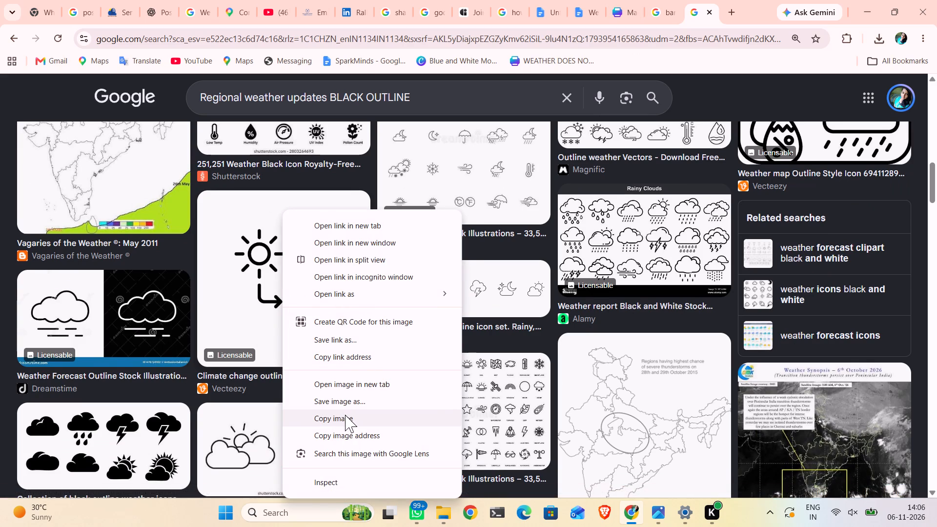
Open remove.bg in a new tab, remove the sun-and-rain-cloud icon's background there, and download the free 500 x 500 preview.
{"action": "left_click", "coordinate": [732, 12]}
{"action": "type", "text": "RE"}
{"action": "key", "text": "Right"}
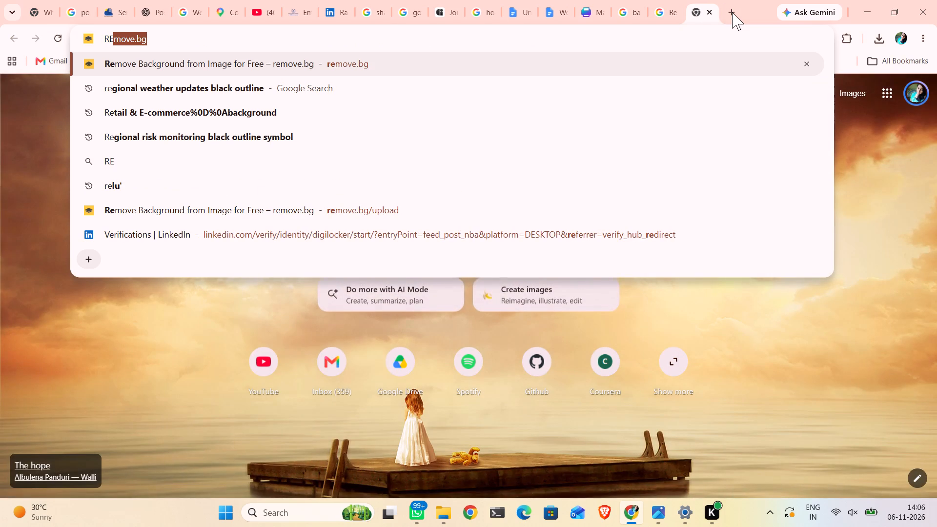
{"action": "key", "text": "Return"}
{"action": "left_click", "coordinate": [665, 12]}
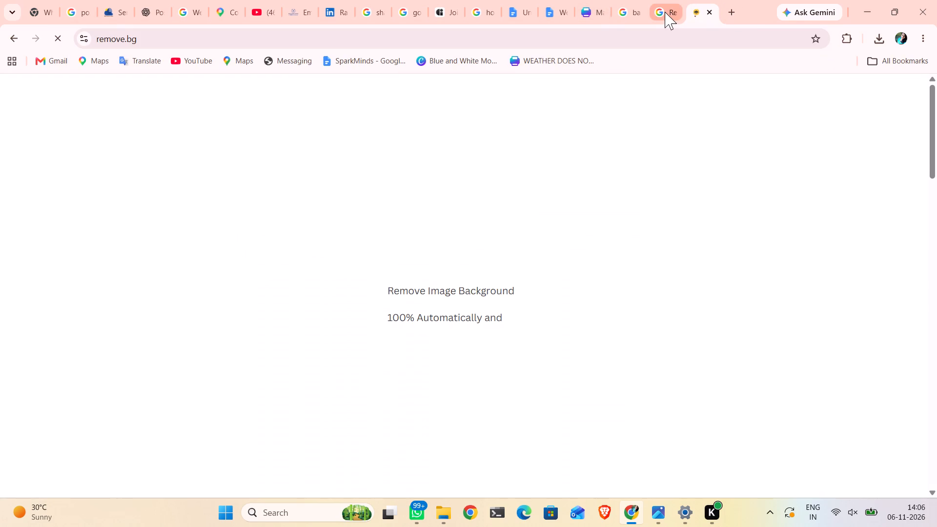
{"action": "left_click_drag", "start_coordinate": [258, 304], "coordinate": [397, 270]}
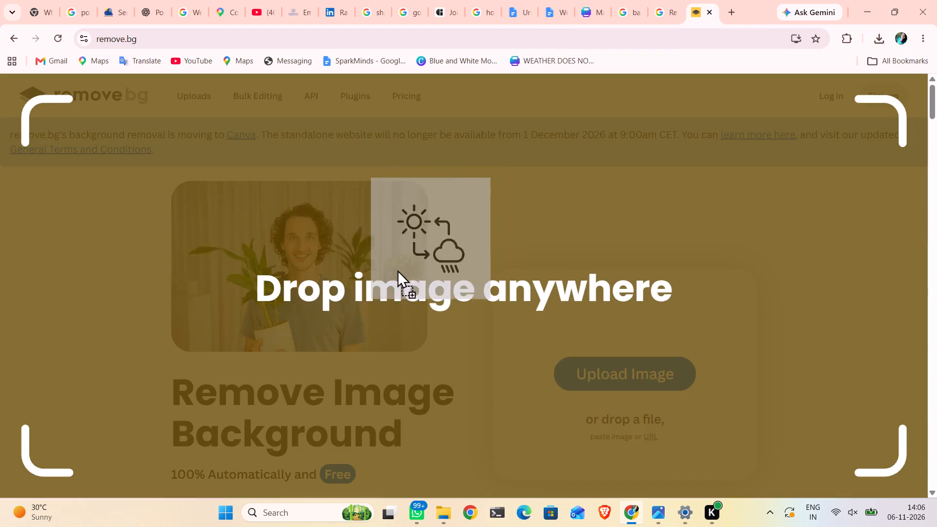
{"action": "left_click_drag", "start_coordinate": [397, 270], "coordinate": [384, 281]}
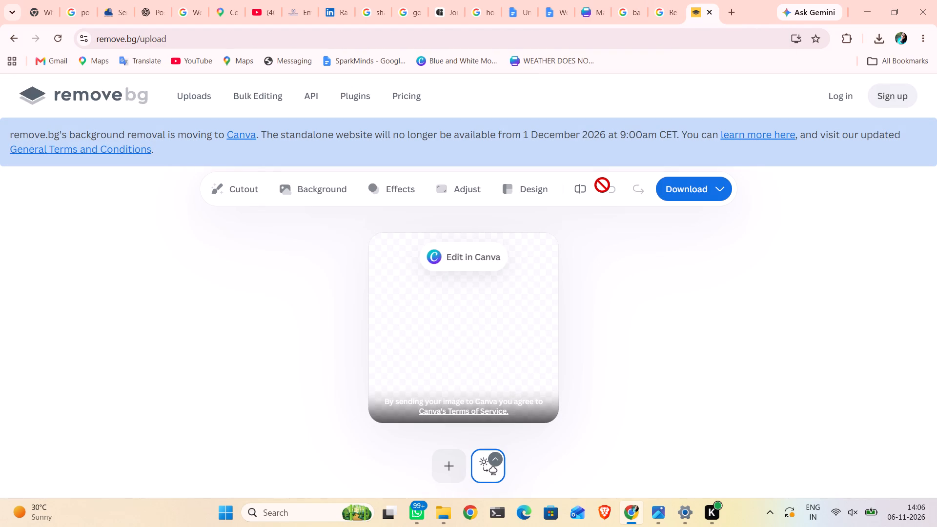
{"action": "left_click", "coordinate": [688, 187]}
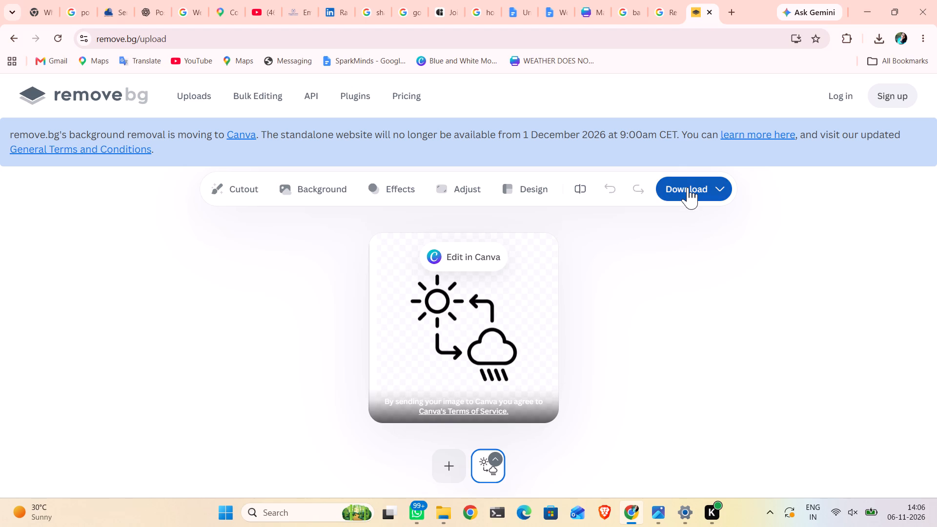
{"action": "left_click", "coordinate": [684, 222]}
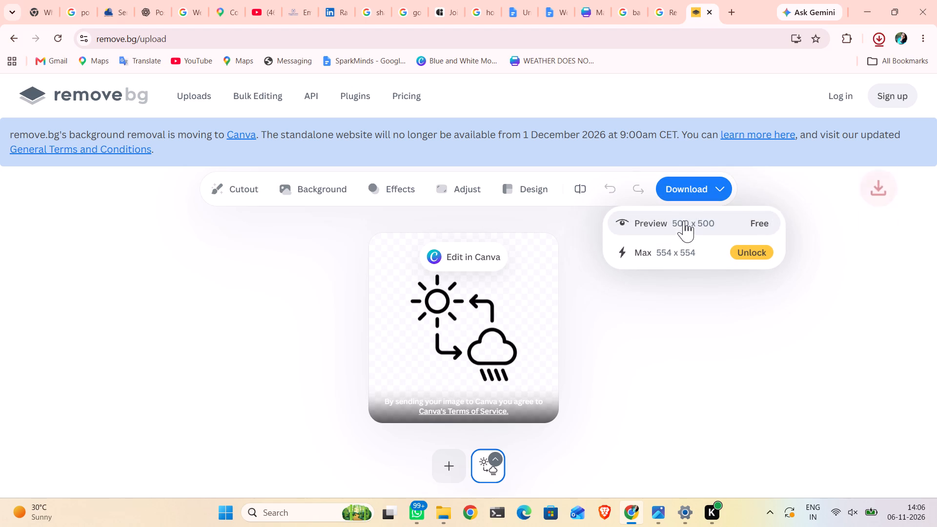
Return to the Canva design and upload the images-removebg-preview file from Downloads.
{"action": "left_click", "coordinate": [597, 7]}
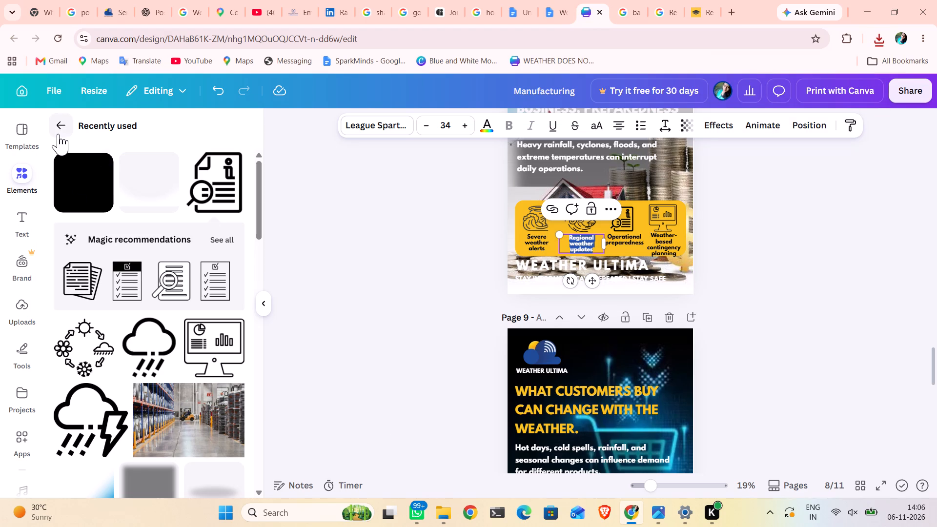
{"action": "left_click", "coordinate": [21, 303]}
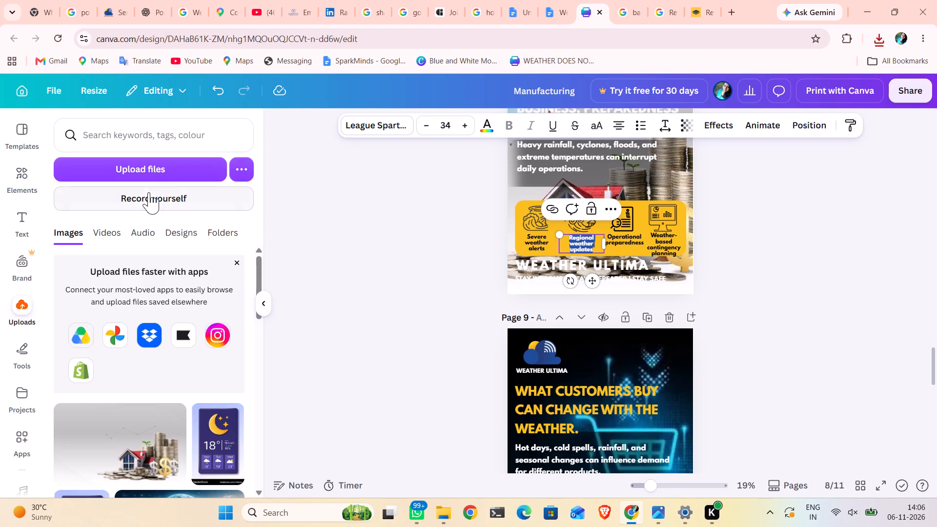
{"action": "left_click", "coordinate": [146, 171]}
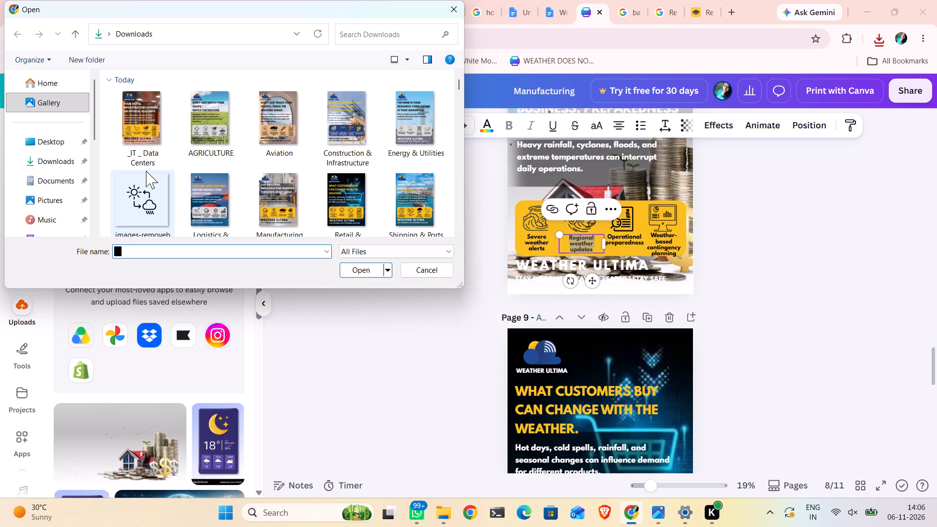
{"action": "left_click", "coordinate": [151, 186]}
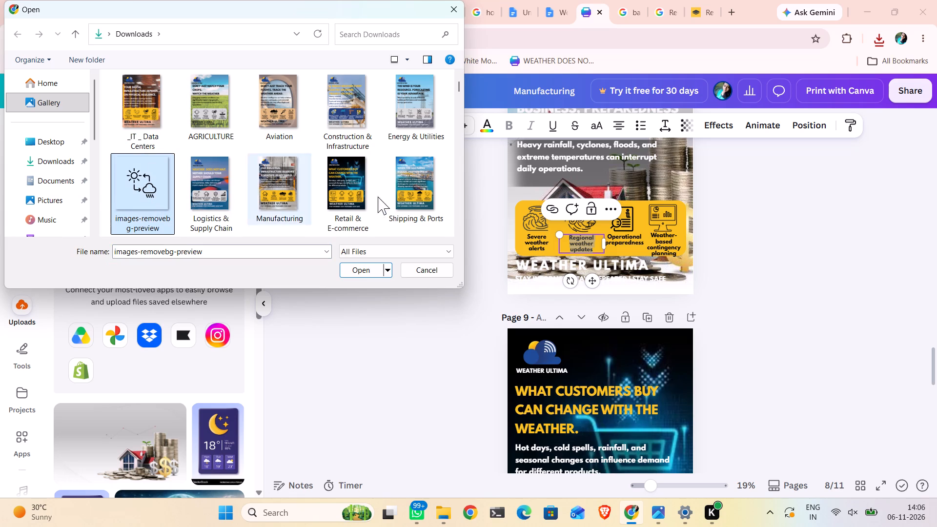
{"action": "left_click", "coordinate": [363, 269]}
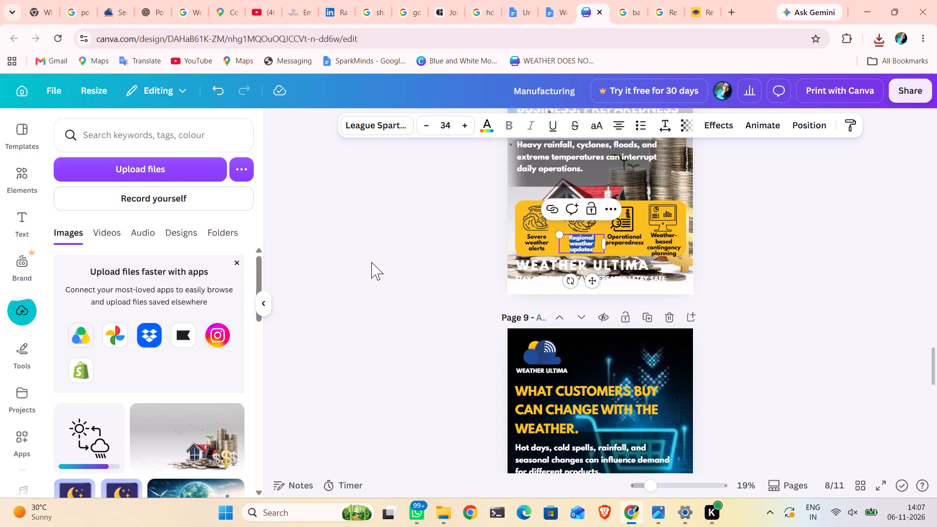
{"action": "left_click", "coordinate": [384, 257]}
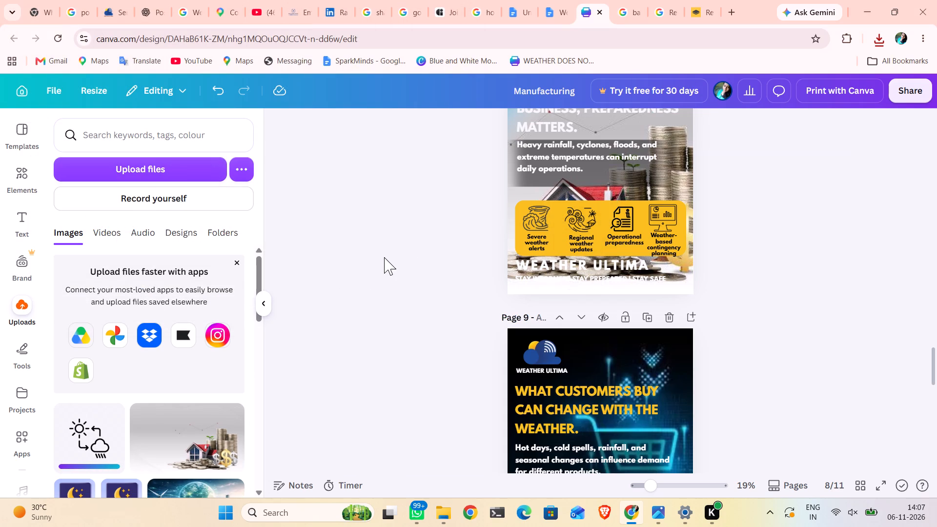
Add the uploaded sun-and-rain-cloud icon to page 8 and delete the old icon above the "Regional weather updates" caption.
{"action": "left_click", "coordinate": [87, 442]}
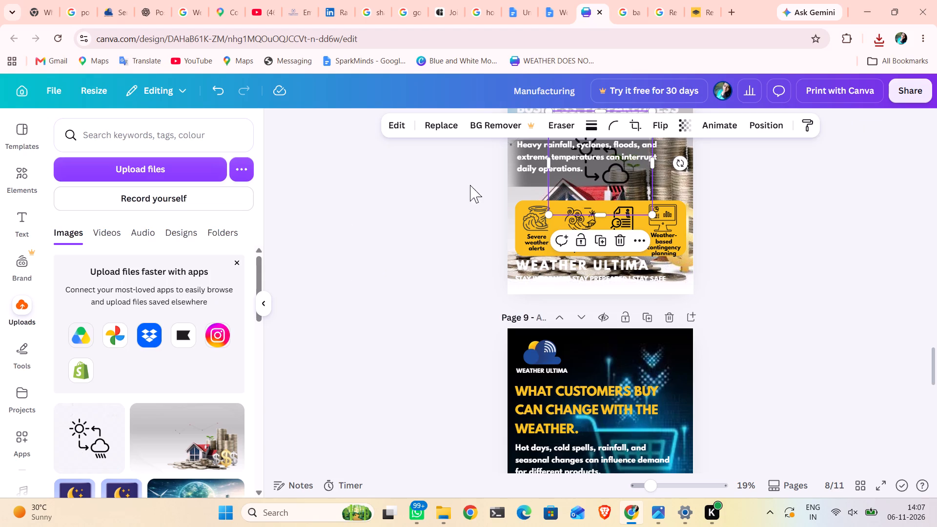
{"action": "left_click", "coordinate": [582, 225]}
{"action": "key", "text": "BackSpace"}
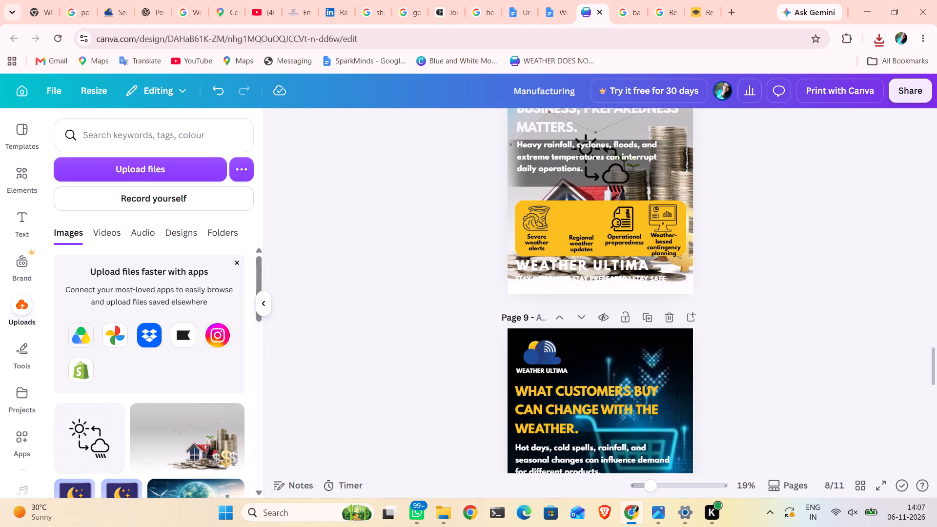
Crop the empty margins off all four sides of page 8's sun-and-rain-cloud icon, to about 15.2 wide by 13 high.
{"action": "left_click", "coordinate": [615, 182]}
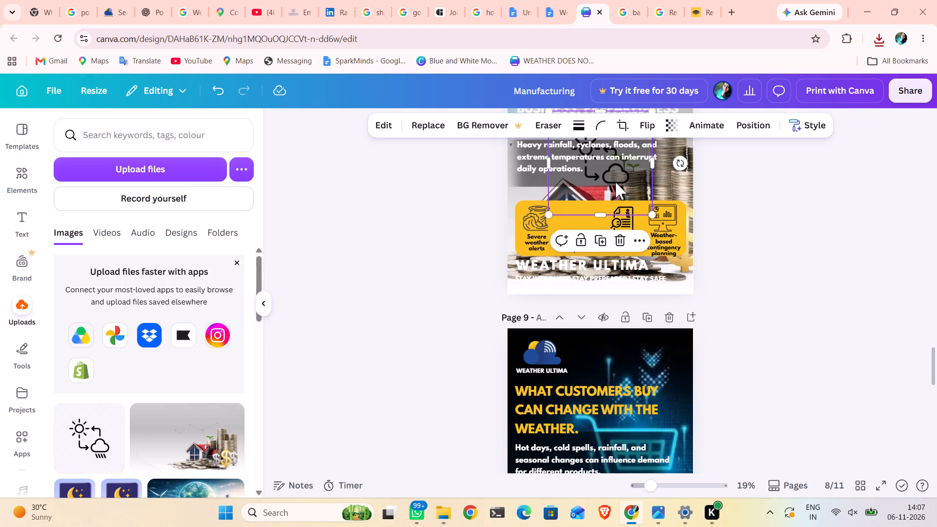
{"action": "scroll", "coordinate": [633, 192], "scroll_direction": "up", "scroll_amount": 1}
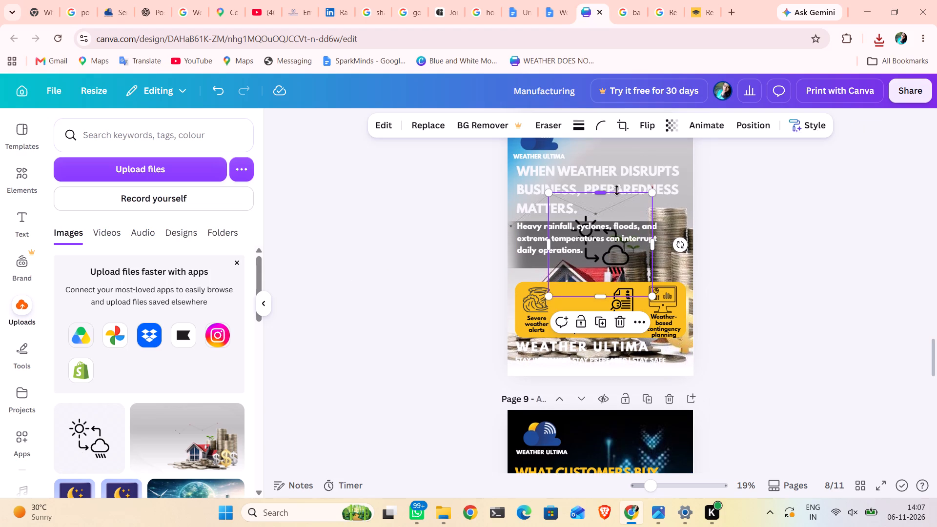
{"action": "left_click_drag", "start_coordinate": [603, 191], "coordinate": [603, 213]}
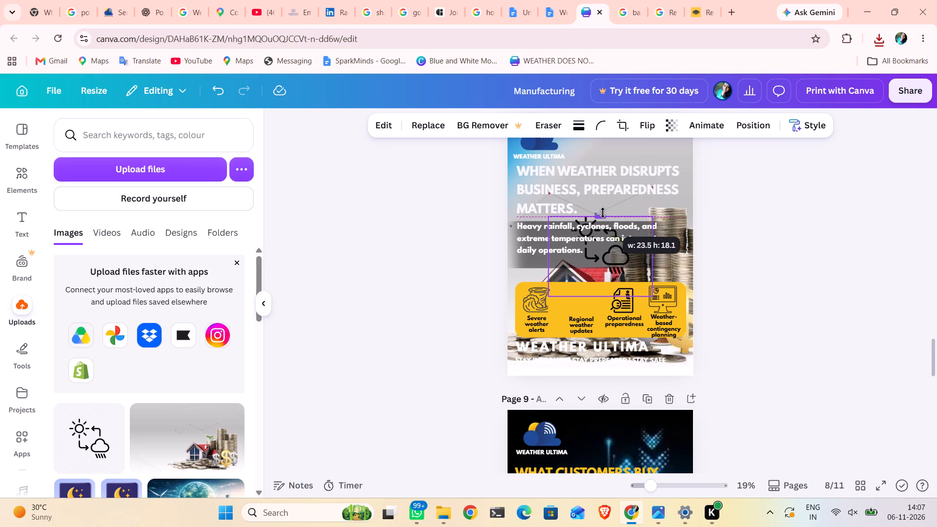
{"action": "left_click_drag", "start_coordinate": [603, 213], "coordinate": [603, 209]}
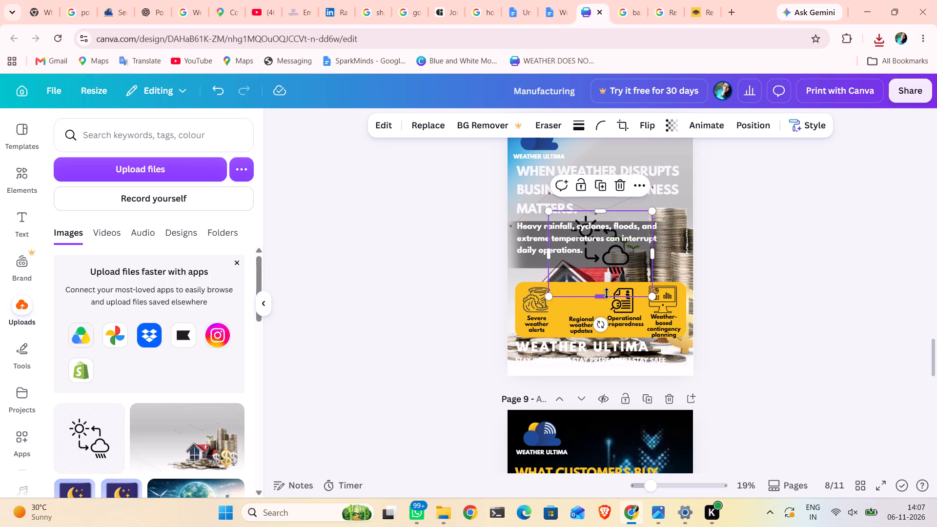
{"action": "left_click_drag", "start_coordinate": [606, 295], "coordinate": [607, 268]}
{"action": "left_click_drag", "start_coordinate": [547, 241], "coordinate": [566, 241]}
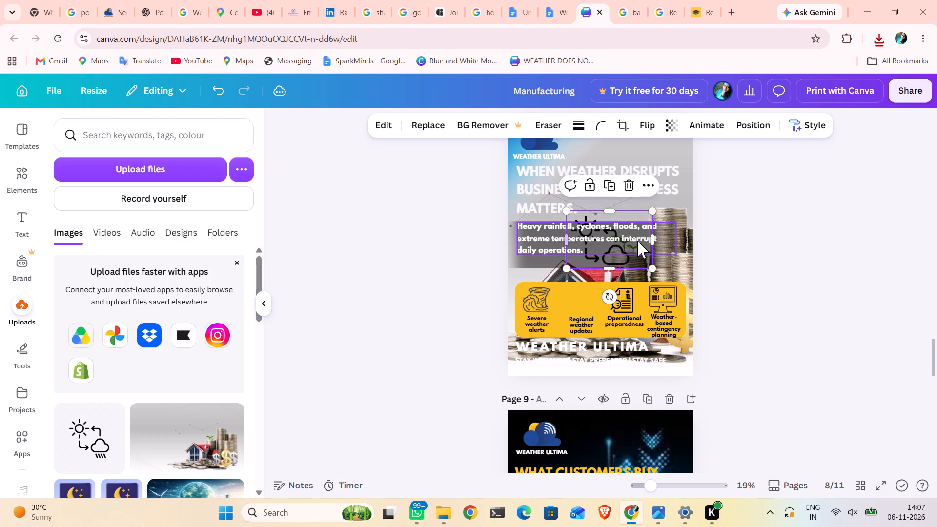
{"action": "left_click_drag", "start_coordinate": [651, 241], "coordinate": [634, 239]}
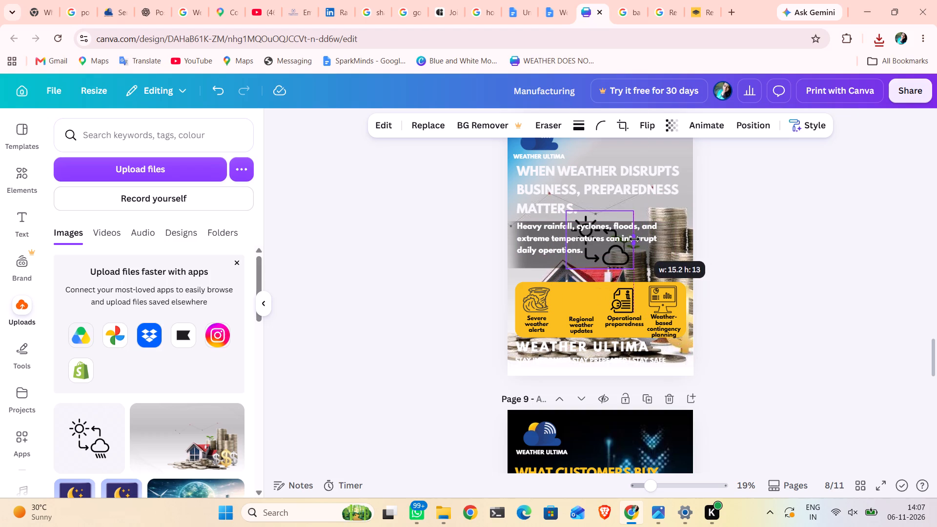
{"action": "left_click_drag", "start_coordinate": [634, 239], "coordinate": [635, 239]}
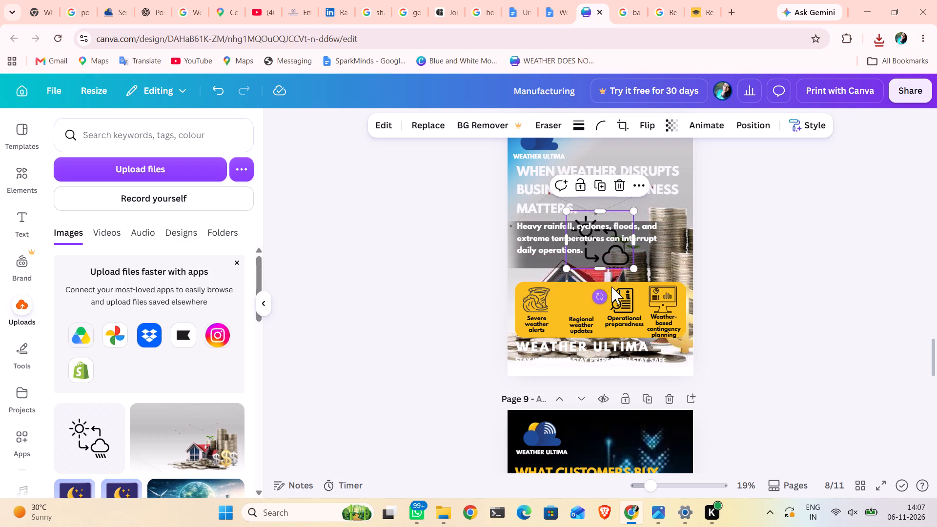
Shrink page 8's sun-and-rain-cloud icon to about 7.7 wide by 6.6 high and place it above the "Regional weather updates" caption.
{"action": "left_click_drag", "start_coordinate": [635, 210], "coordinate": [613, 248]}
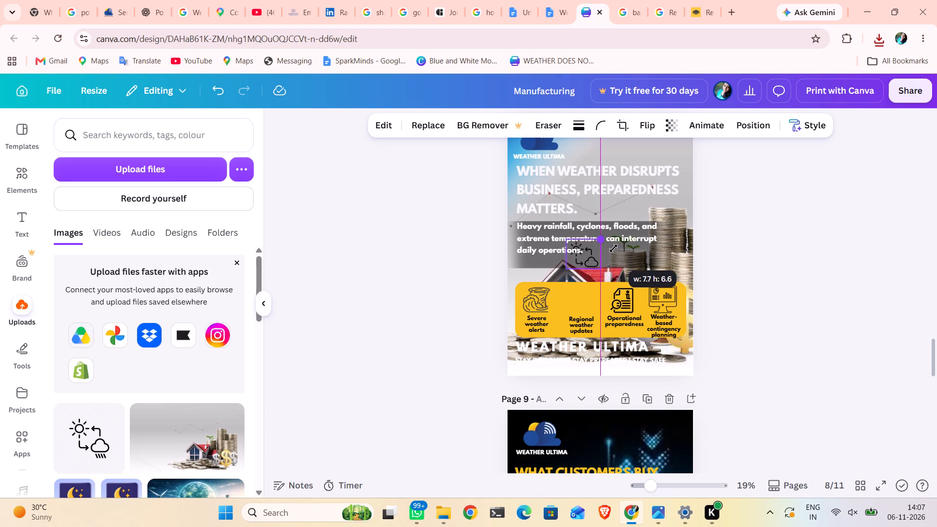
{"action": "left_click_drag", "start_coordinate": [613, 248], "coordinate": [614, 248]}
{"action": "left_click_drag", "start_coordinate": [597, 296], "coordinate": [590, 341]}
{"action": "left_click", "coordinate": [381, 301]}
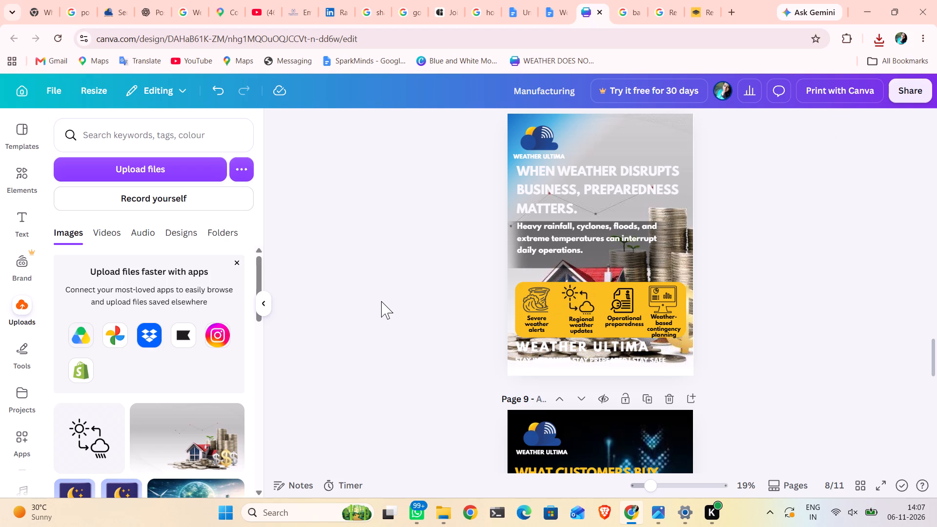
Nudge the "Operational preparedness" icon on page 8 up by two small increments.
{"action": "left_click", "coordinate": [622, 303]}
{"action": "key", "text": "Up"}
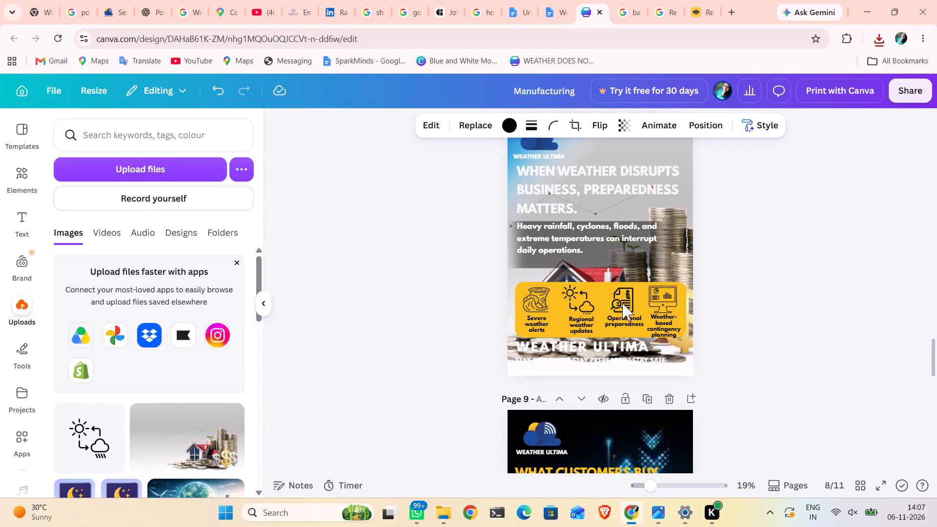
{"action": "key", "text": "Up"}
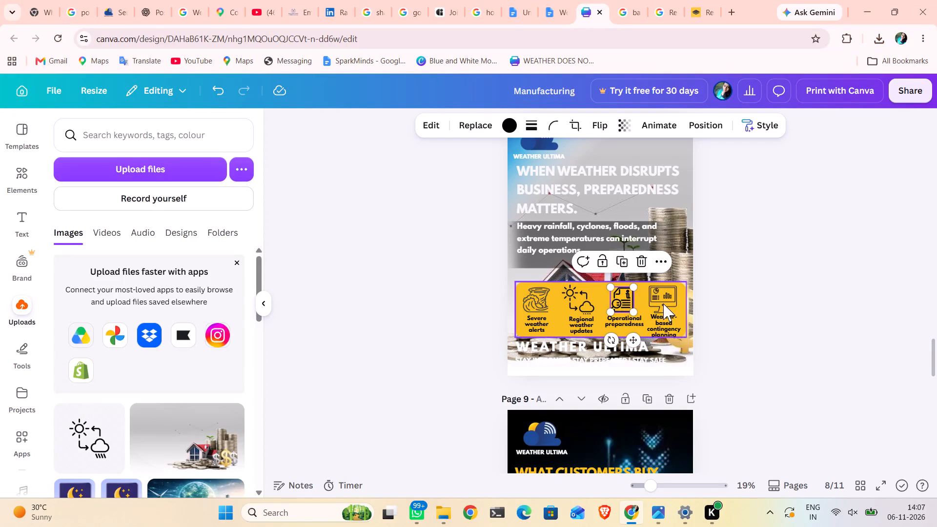
Slightly adjust the size of the monitor icon above the "Weather-based contingency planning" caption.
{"action": "left_click", "coordinate": [665, 304]}
{"action": "left_click", "coordinate": [678, 284]}
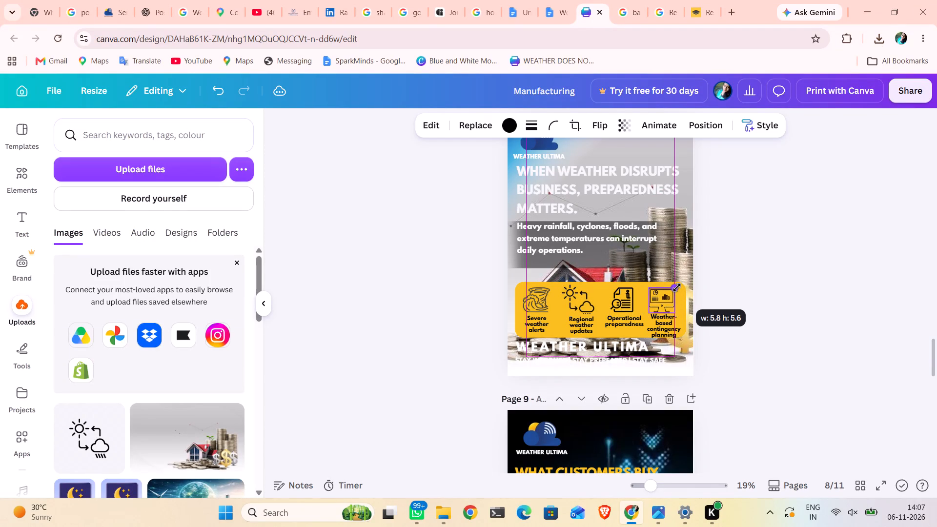
{"action": "left_click", "coordinate": [778, 280]}
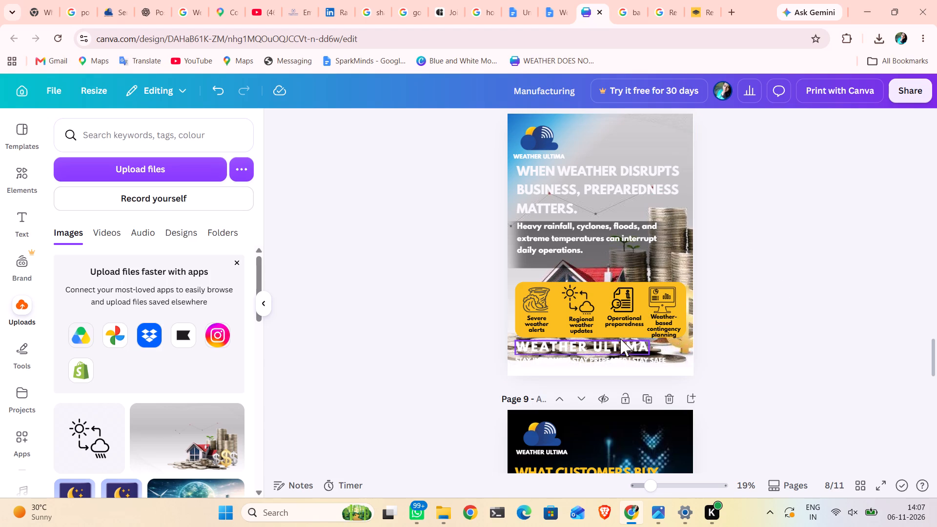
Nudge the "Operational preparedness" caption on page 8 down by two small increments.
{"action": "left_click", "coordinate": [629, 318]}
{"action": "key", "text": "Down"}
{"action": "key", "text": "Down"}
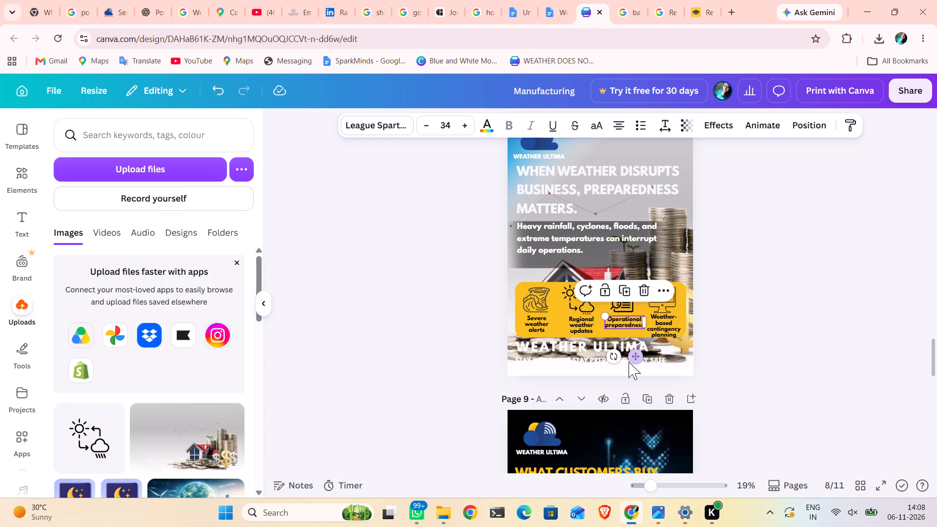
{"action": "left_click", "coordinate": [777, 271]}
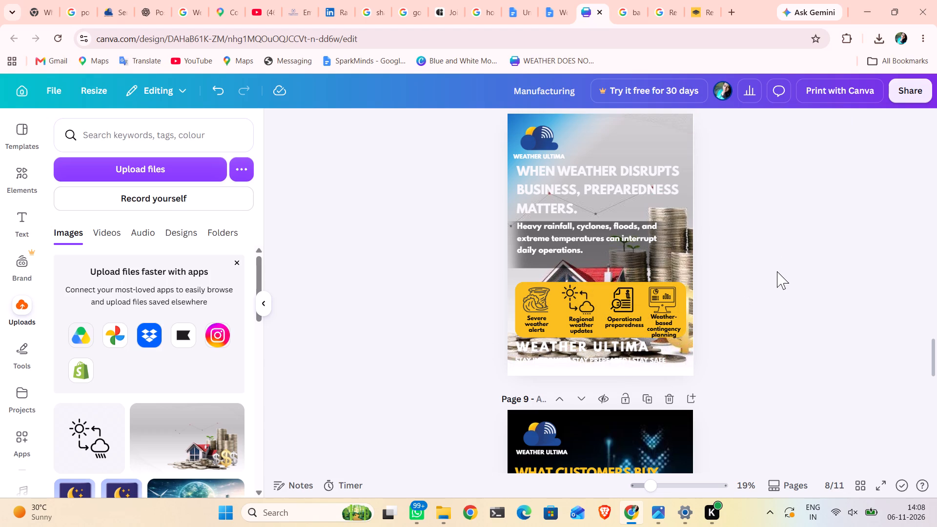
Rename the Canva design "Banking, Finance & Insurance", copying the sector heading from the Weather-related Pain points Google Doc.
{"action": "double_click", "coordinate": [541, 89]}
{"action": "left_click", "coordinate": [559, 4]}
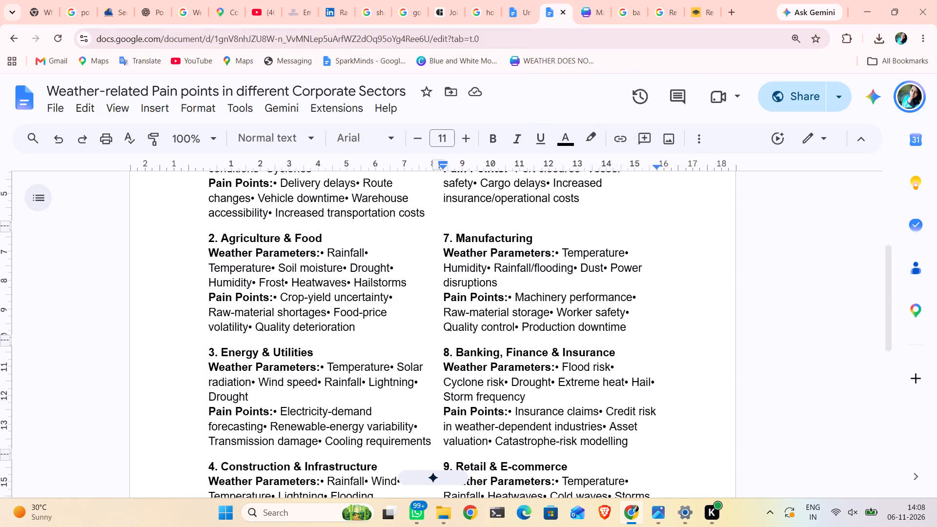
{"action": "left_click_drag", "start_coordinate": [458, 350], "coordinate": [610, 340]}
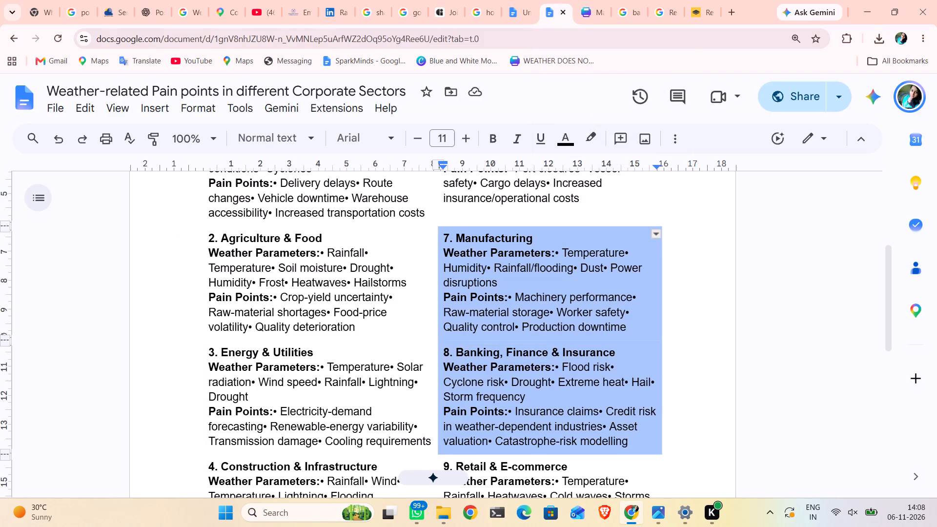
{"action": "left_click_drag", "start_coordinate": [610, 340], "coordinate": [620, 349]}
{"action": "key", "text": "ctrl+c"}
{"action": "key", "text": "ctrl+c"}
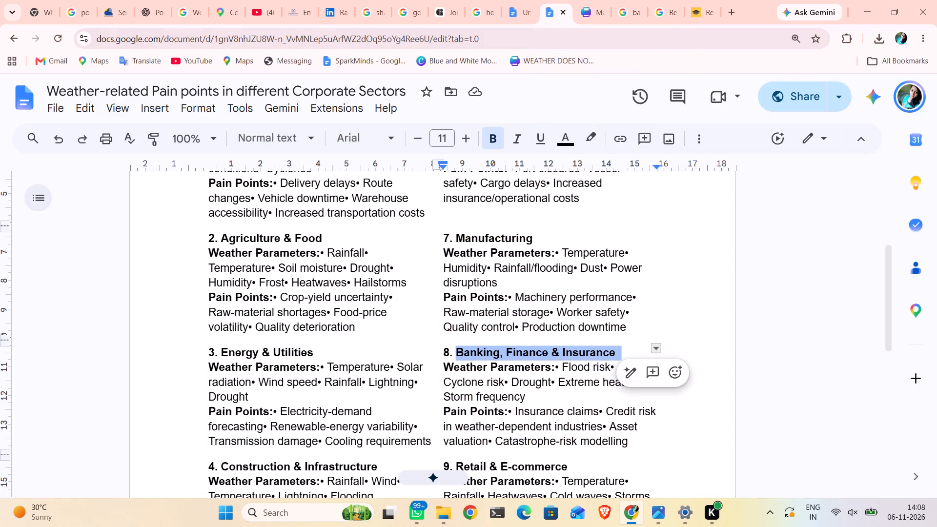
{"action": "left_click", "coordinate": [662, 10]}
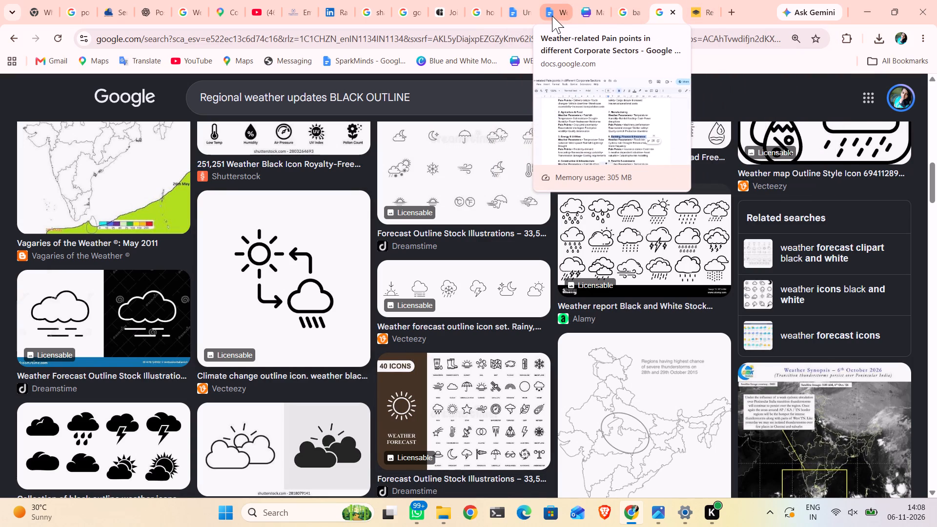
{"action": "left_click", "coordinate": [593, 13]}
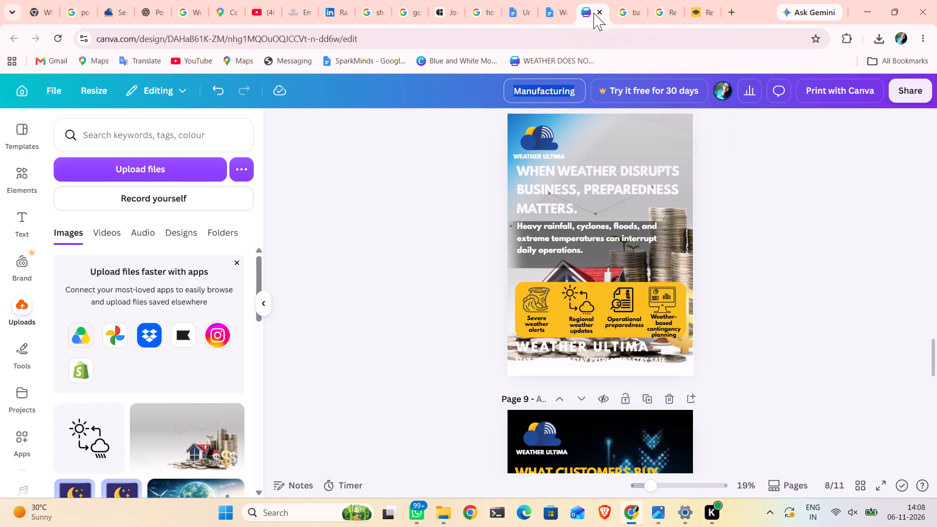
{"action": "key", "text": "ctrl+v"}
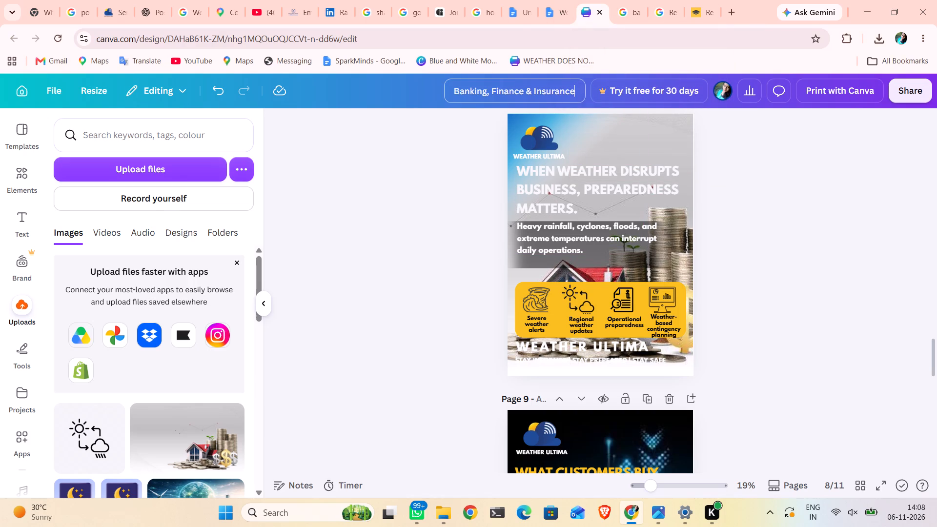
Download only the current page, page 8, as a PNG.
{"action": "left_click", "coordinate": [893, 95]}
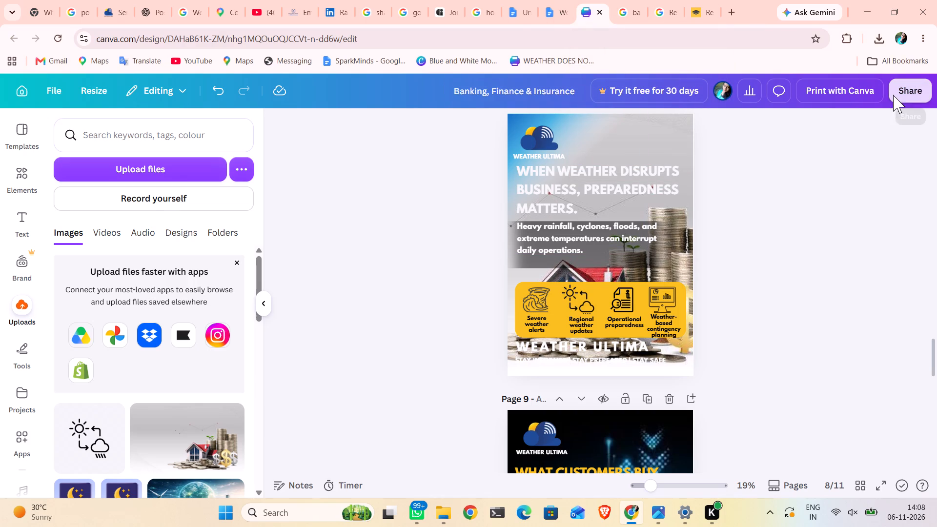
{"action": "left_click", "coordinate": [718, 375]}
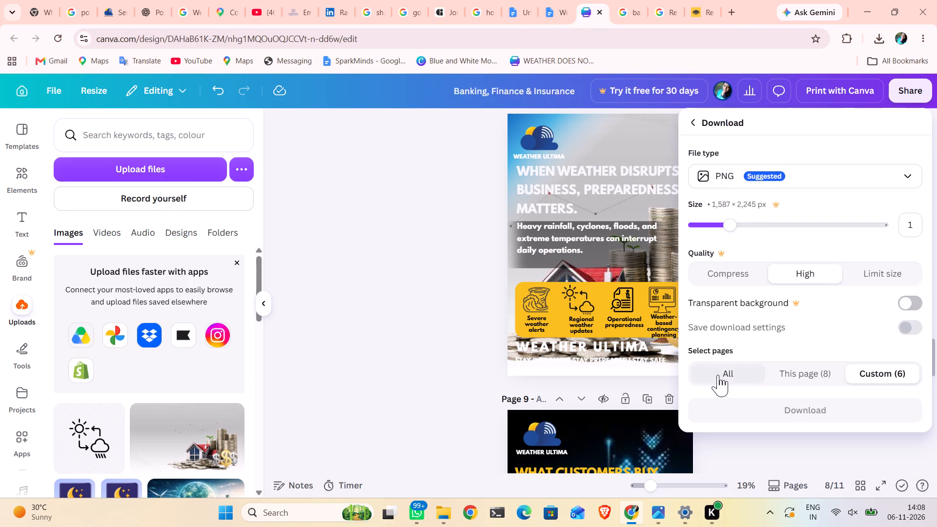
{"action": "scroll", "coordinate": [798, 355], "scroll_direction": "down", "scroll_amount": 3}
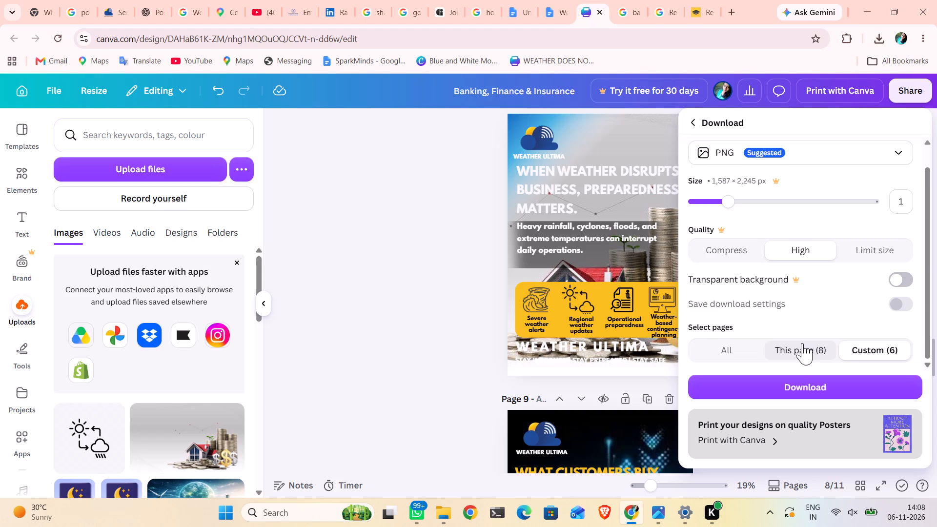
{"action": "left_click", "coordinate": [802, 343]}
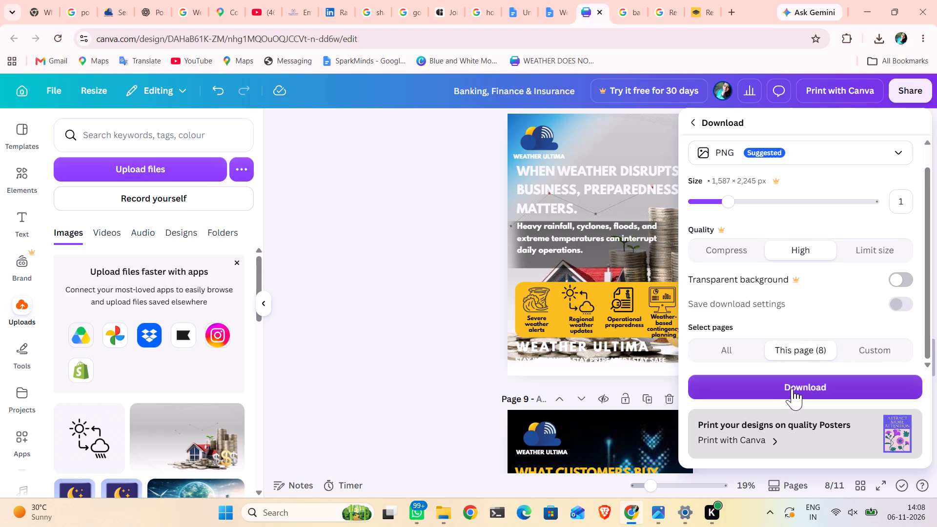
{"action": "left_click", "coordinate": [792, 388]}
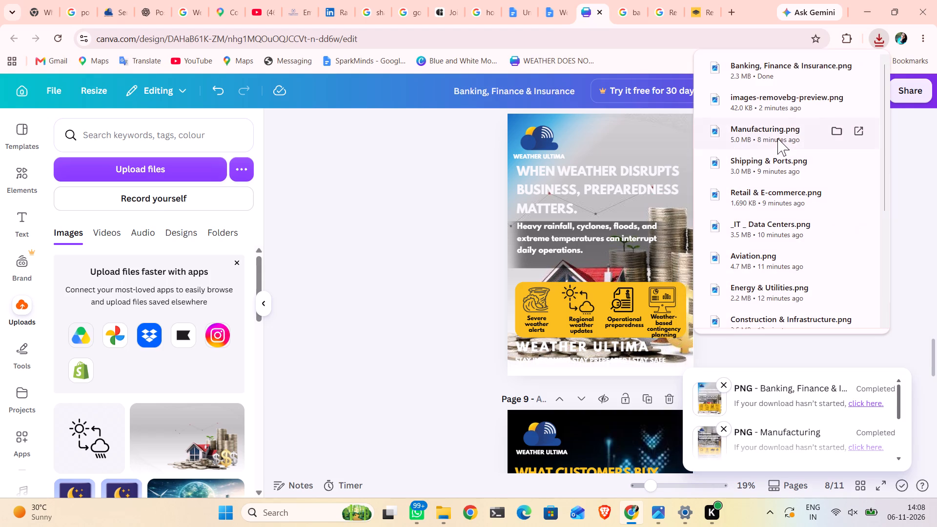
Open a Chrome window under the Paul and Goenka profile and go to the shared Weather Ultima folder in Google Drive.
{"action": "left_click", "coordinate": [731, 9]}
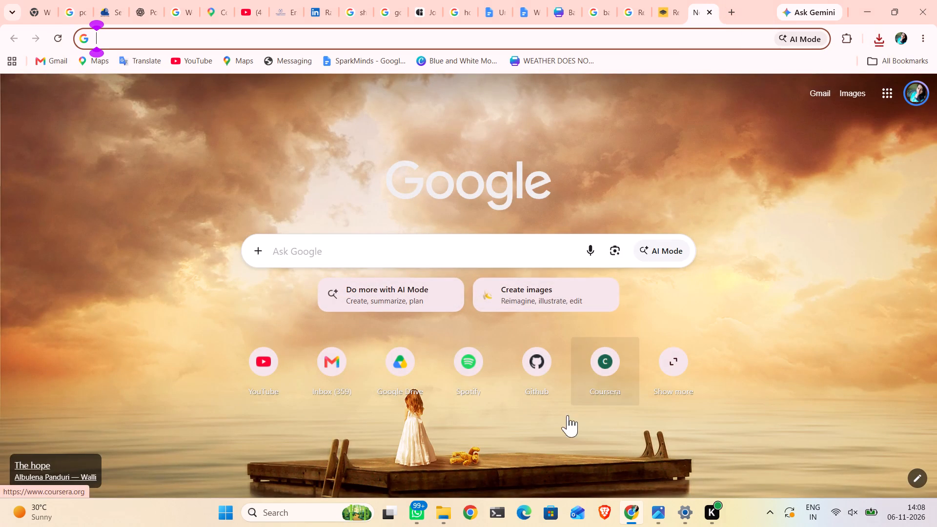
{"action": "left_click", "coordinate": [472, 509]}
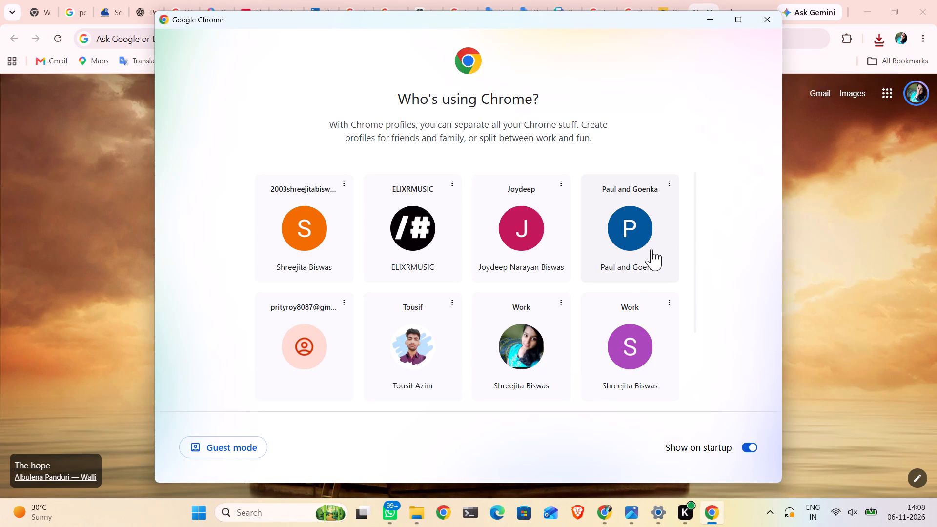
{"action": "left_click", "coordinate": [652, 249]}
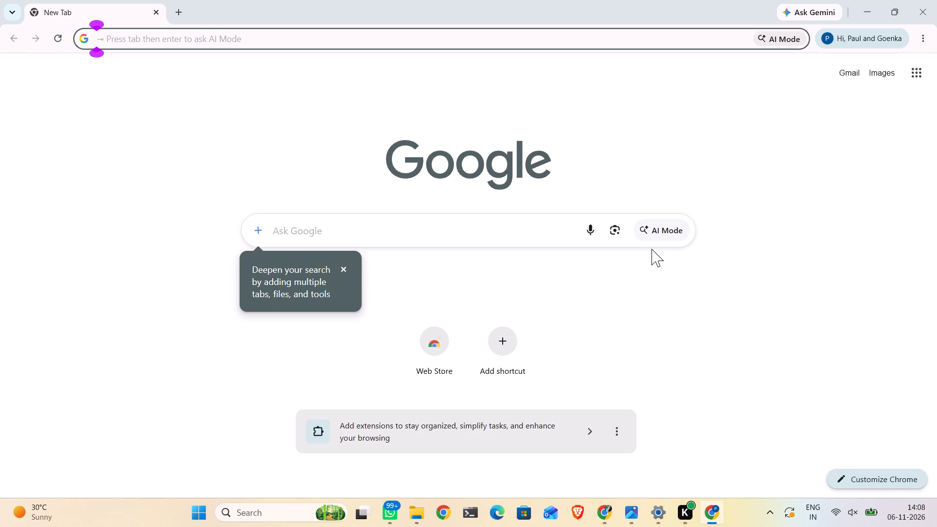
{"action": "type", "text": "DR"}
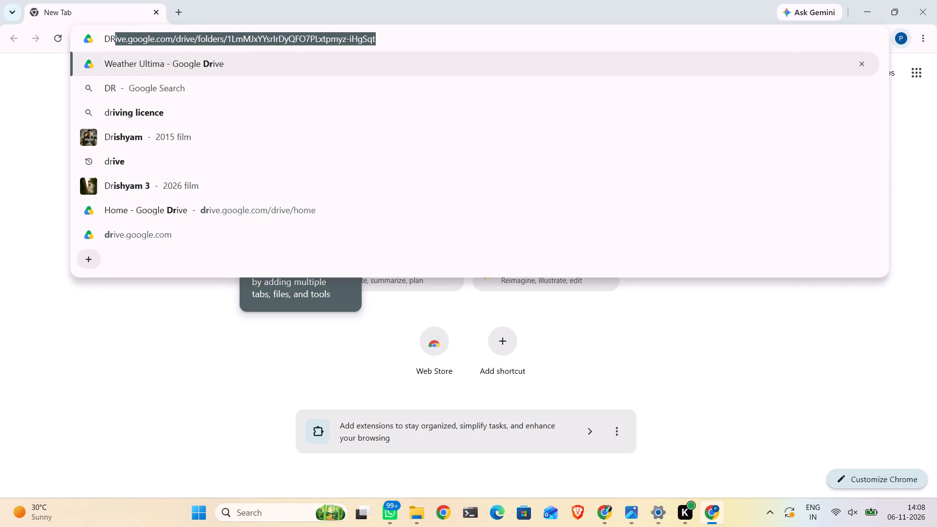
{"action": "key", "text": "Right"}
{"action": "key", "text": "Return"}
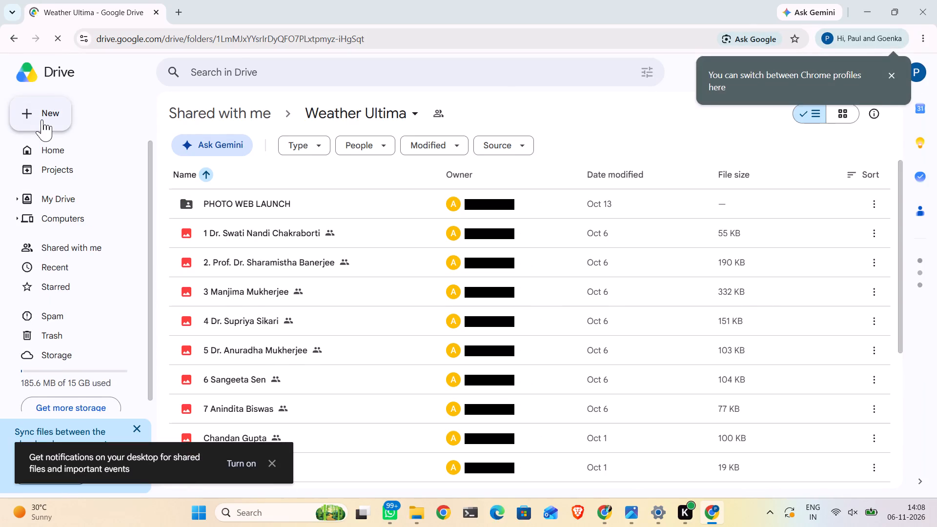
Look through the PHOTO WEB LAUNCH folder in Weather Ultima, previewing photos from IMG_1436.JPG to IMG_1465.JPG and browsing the file list.
{"action": "left_click", "coordinate": [42, 120]}
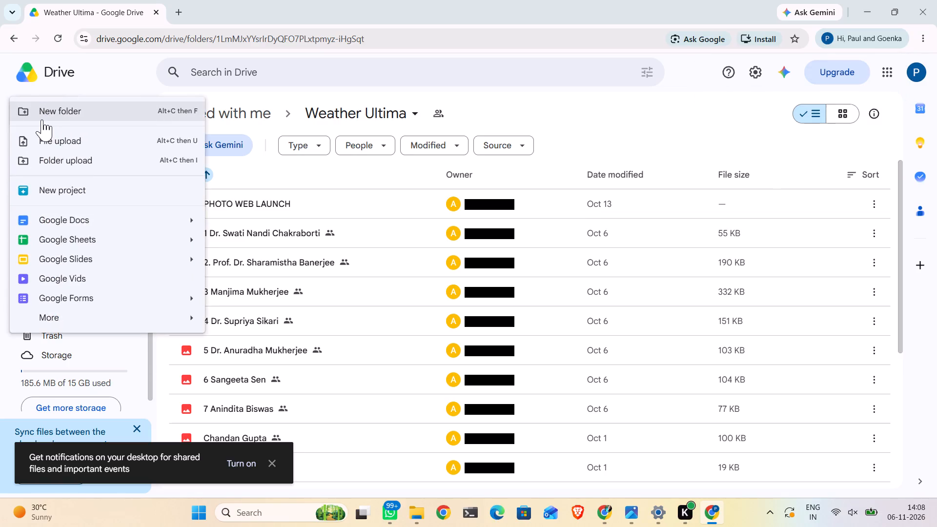
{"action": "double_click", "coordinate": [326, 207]}
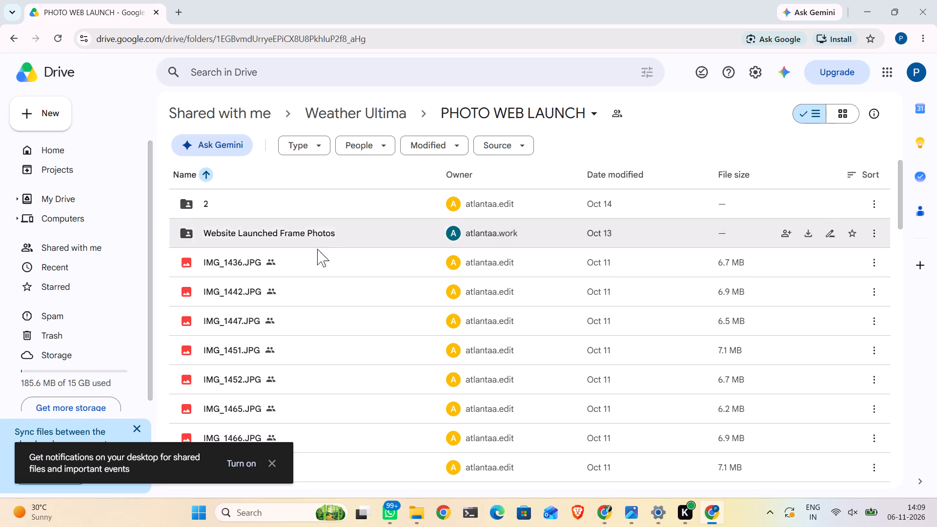
{"action": "double_click", "coordinate": [319, 255]}
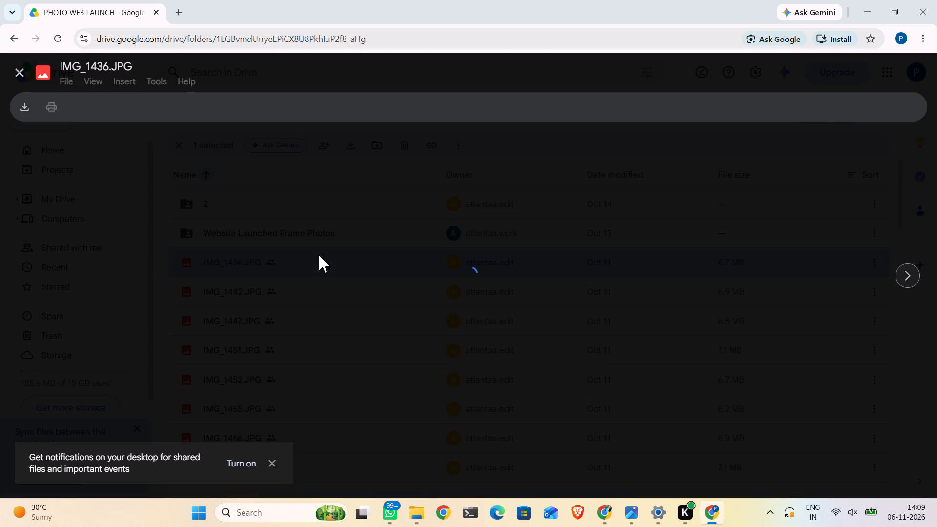
{"action": "key", "text": "Right"}
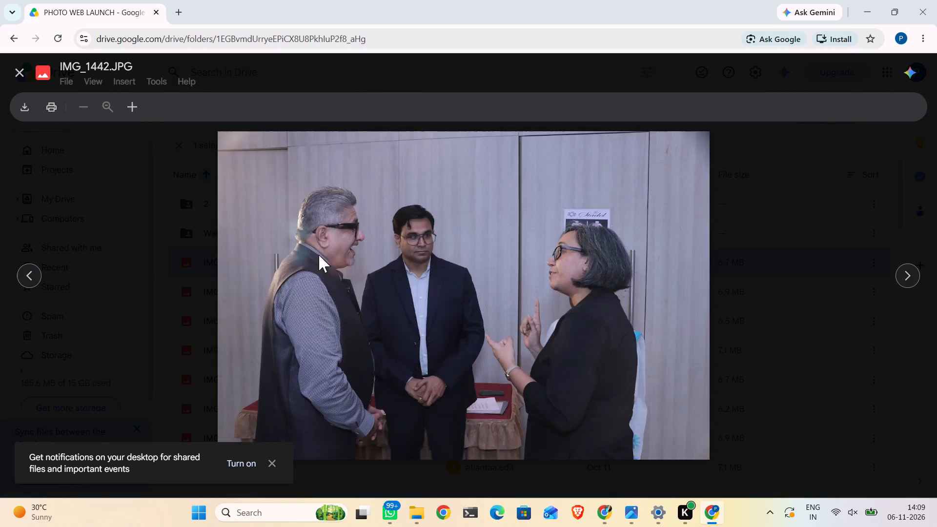
{"action": "key", "text": "Right"}
{"action": "key", "text": "Right"}
{"action": "key", "text": "Right"}
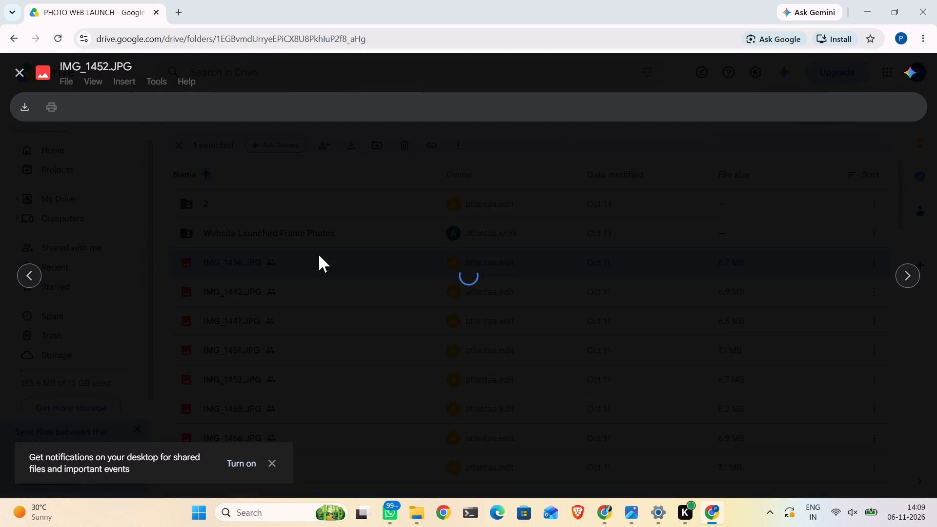
{"action": "key", "text": "Right"}
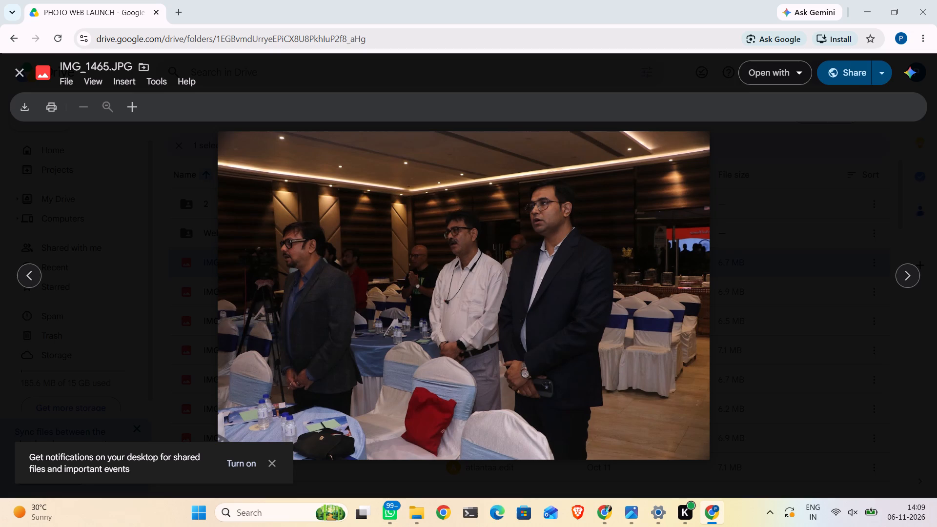
{"action": "key", "text": "Escape"}
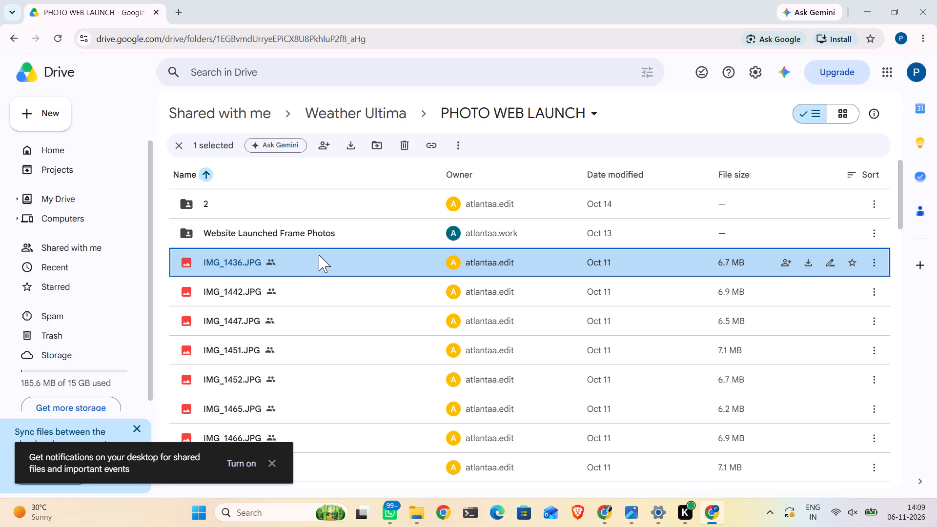
{"action": "scroll", "coordinate": [319, 255], "scroll_direction": "down", "scroll_amount": 6}
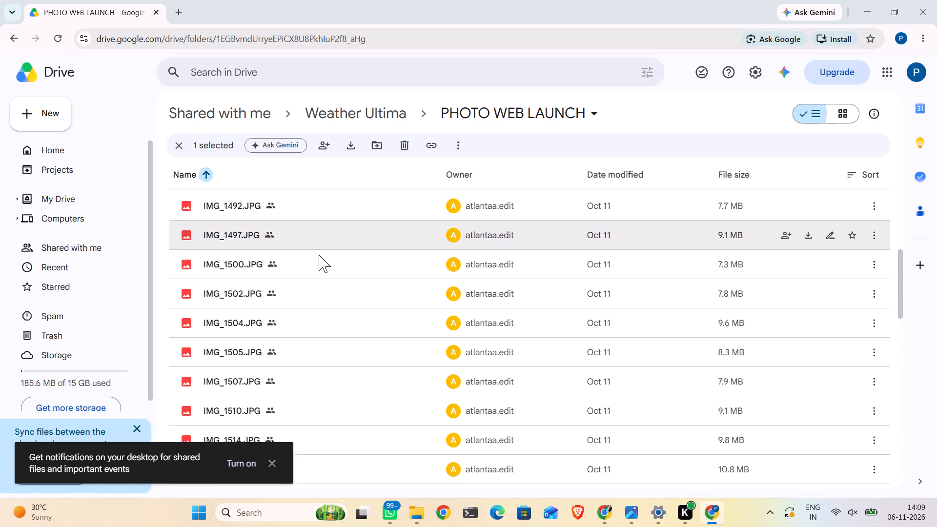
{"action": "scroll", "coordinate": [319, 255], "scroll_direction": "down", "scroll_amount": 4}
{"action": "scroll", "coordinate": [319, 255], "scroll_direction": "up", "scroll_amount": 7}
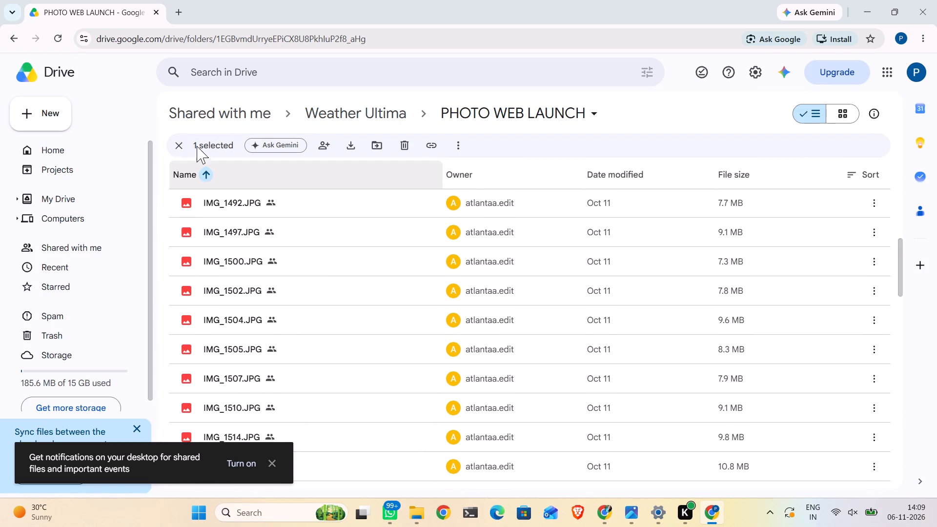
{"action": "left_click", "coordinate": [178, 151]}
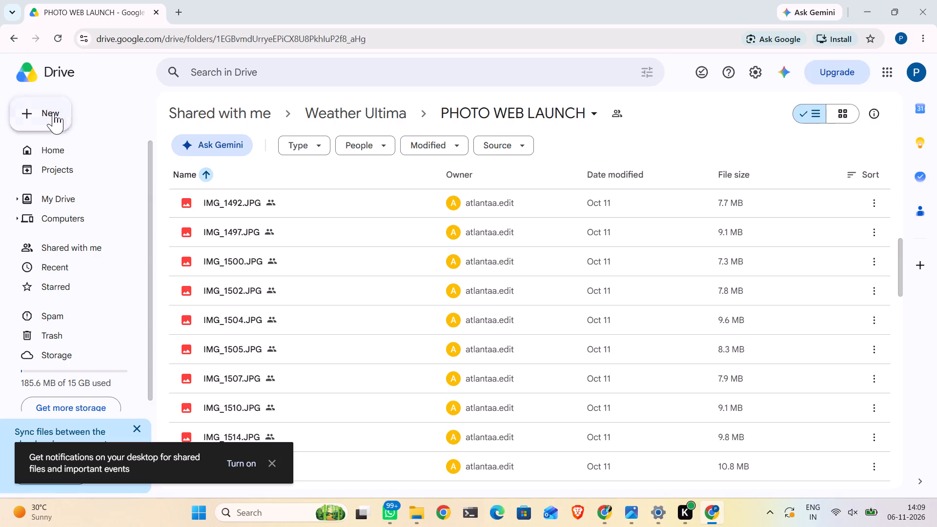
Look through the suggested folders and files on the Google Drive home page.
{"action": "left_click", "coordinate": [47, 154]}
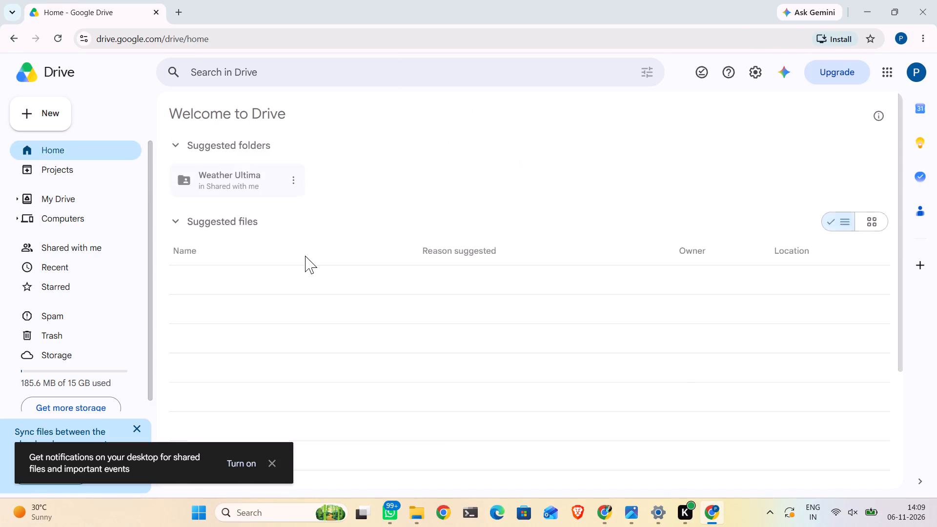
{"action": "scroll", "coordinate": [305, 255], "scroll_direction": "down", "scroll_amount": 4}
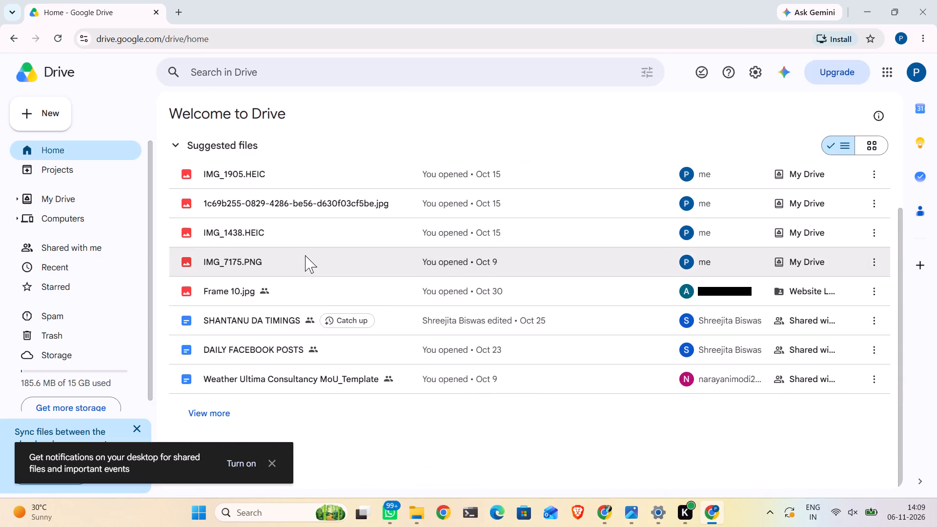
{"action": "scroll", "coordinate": [305, 255], "scroll_direction": "down", "scroll_amount": 3}
{"action": "scroll", "coordinate": [305, 255], "scroll_direction": "up", "scroll_amount": 1}
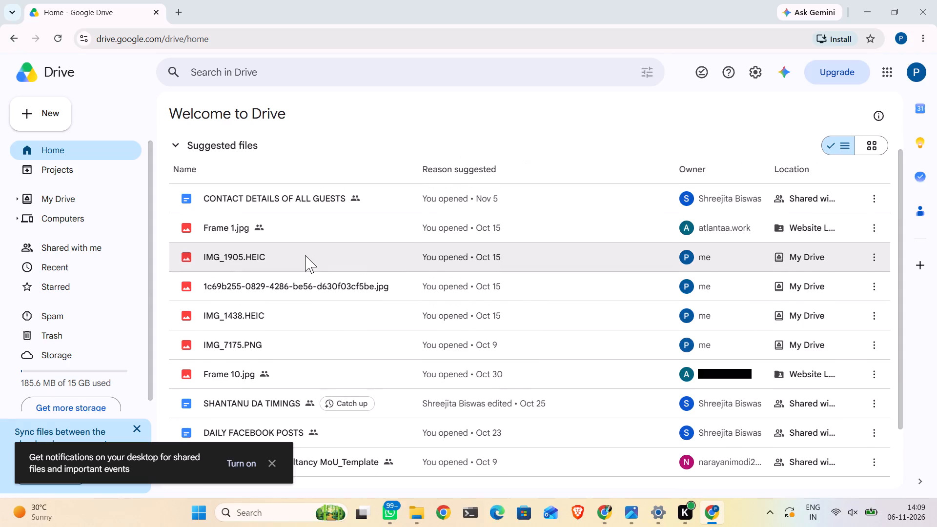
{"action": "scroll", "coordinate": [305, 255], "scroll_direction": "up", "scroll_amount": 4}
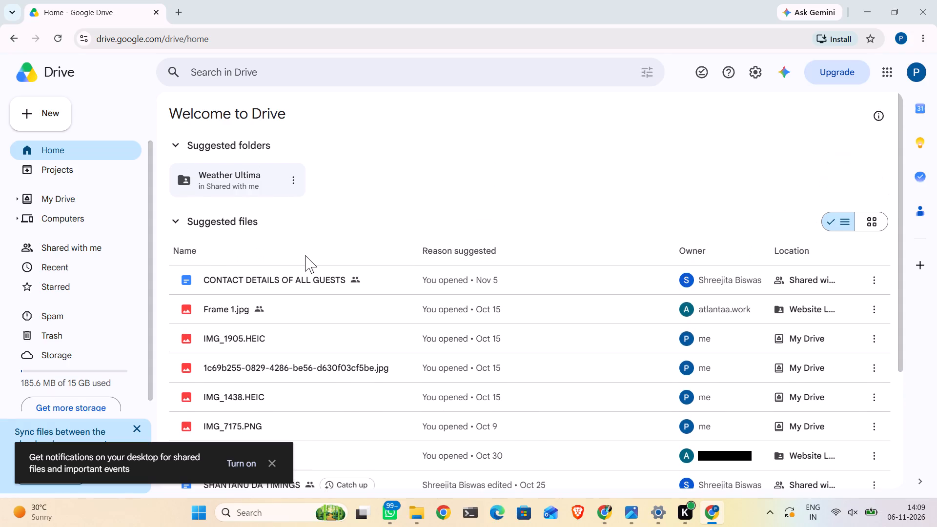
Create a new folder named POSTERS inside the shared Weather Ultima folder.
{"action": "double_click", "coordinate": [235, 180]}
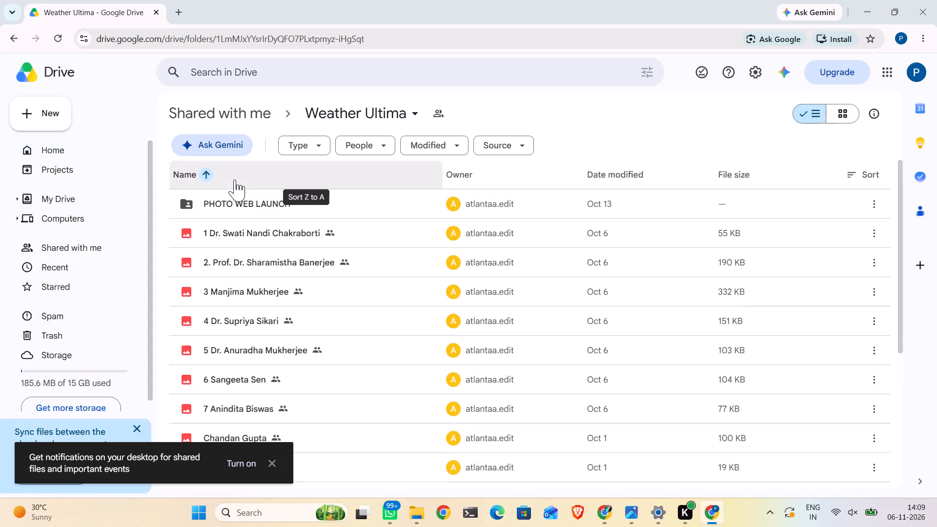
{"action": "scroll", "coordinate": [304, 326], "scroll_direction": "down", "scroll_amount": 6}
{"action": "scroll", "coordinate": [304, 326], "scroll_direction": "up", "scroll_amount": 4}
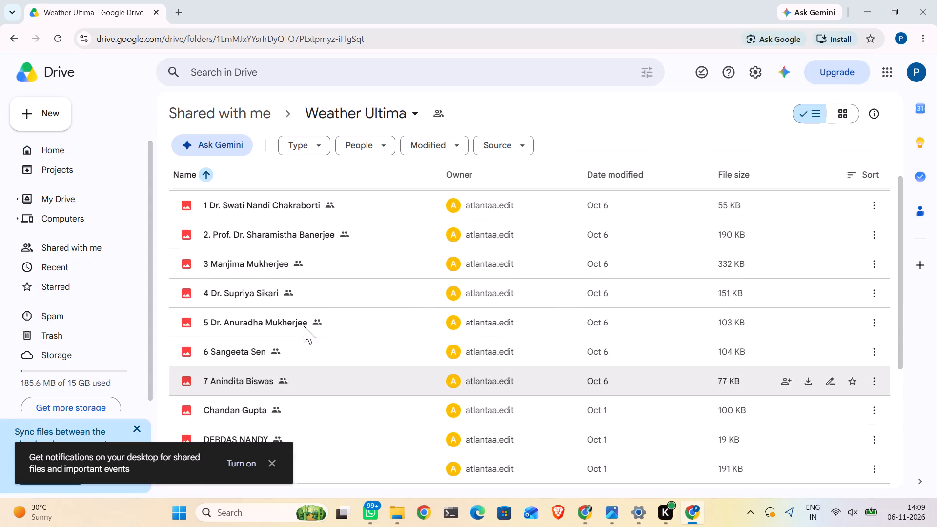
{"action": "left_click", "coordinate": [63, 119]}
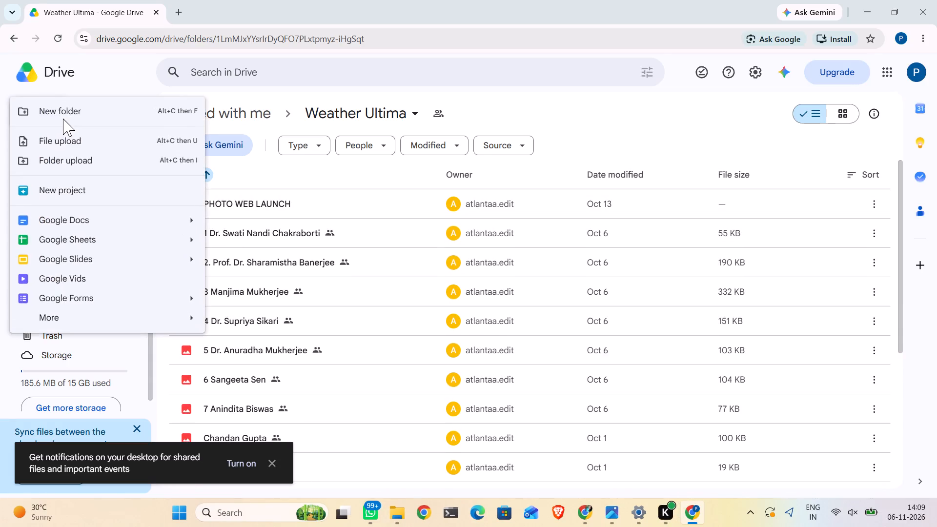
{"action": "left_click", "coordinate": [66, 111]}
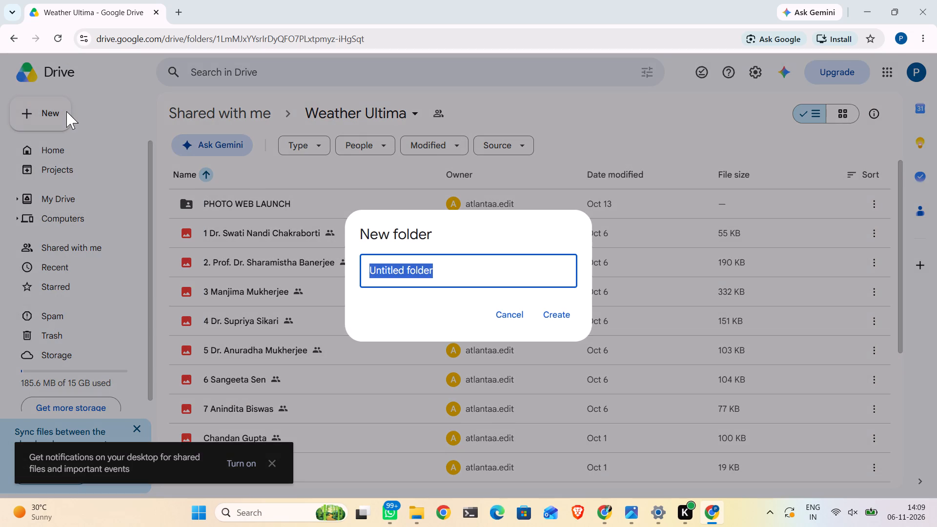
{"action": "type", "text": "POSTERS"}
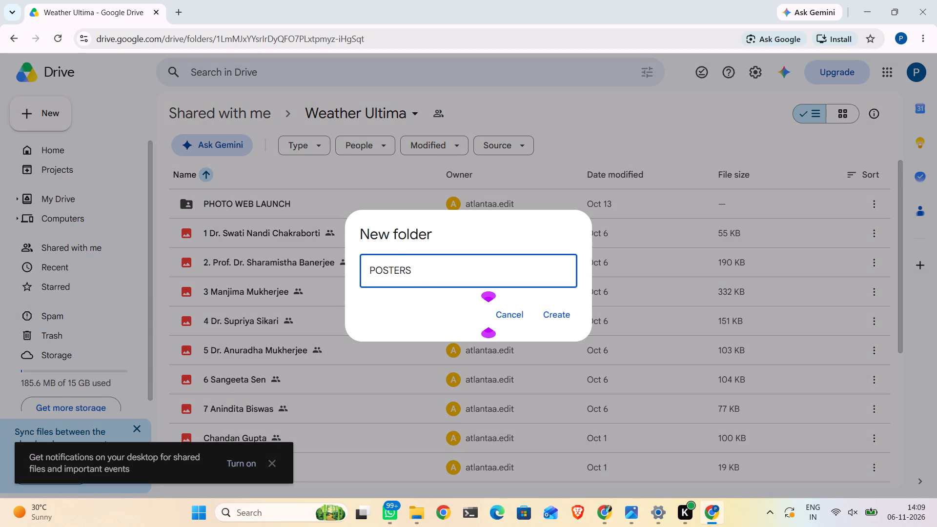
{"action": "key", "text": "Return"}
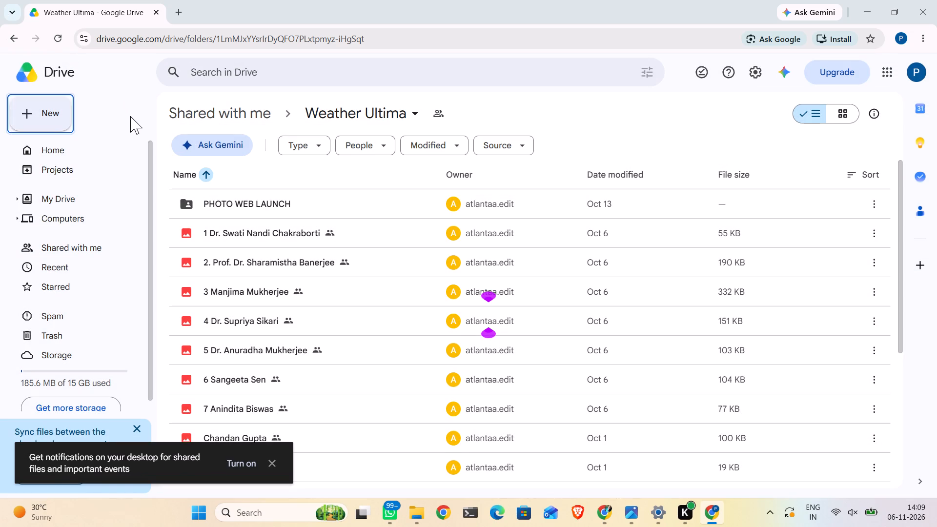
{"action": "scroll", "coordinate": [290, 276], "scroll_direction": "down", "scroll_amount": 5}
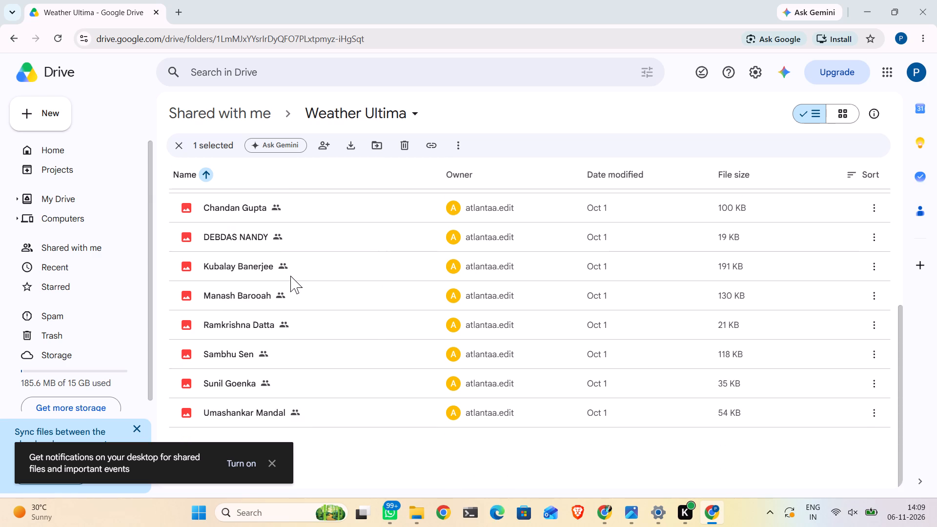
{"action": "scroll", "coordinate": [290, 276], "scroll_direction": "up", "scroll_amount": 5}
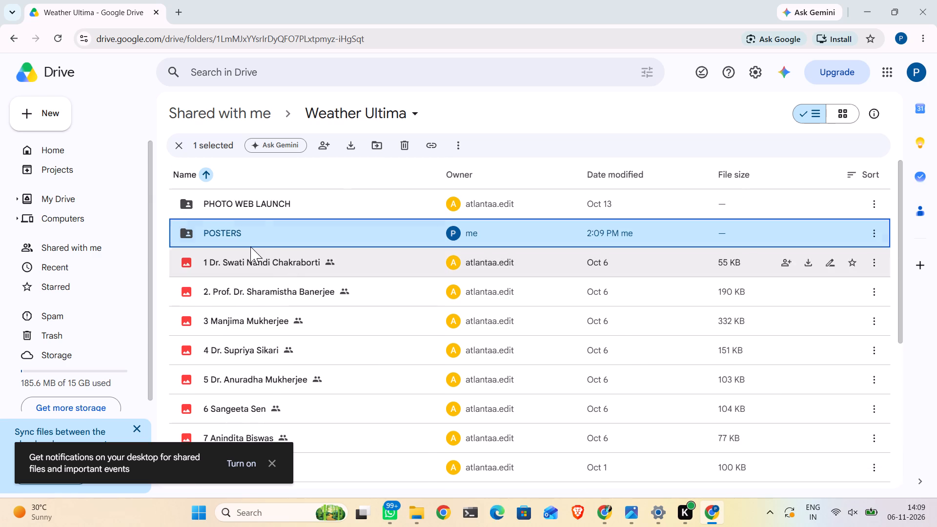
Start a file upload in the POSTERS folder, selecting all of today's files in Downloads, from _IT _ Data Centers to Shipping & Ports.
{"action": "double_click", "coordinate": [233, 239]}
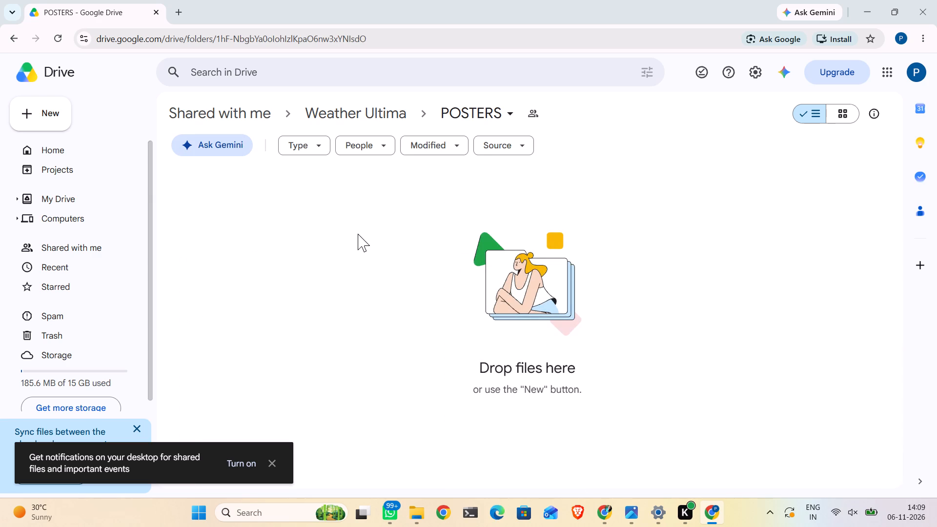
{"action": "left_click", "coordinate": [422, 304]}
{"action": "left_click", "coordinate": [49, 109]}
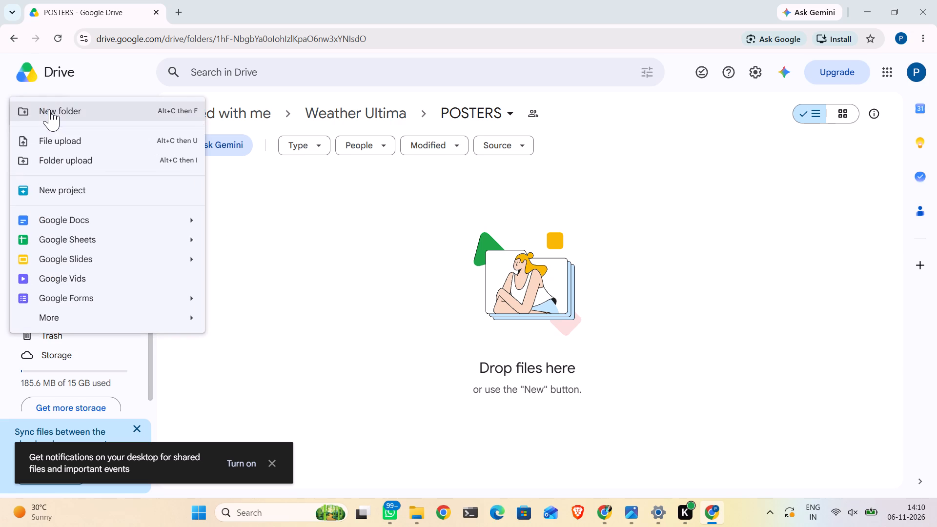
{"action": "left_click", "coordinate": [57, 138]}
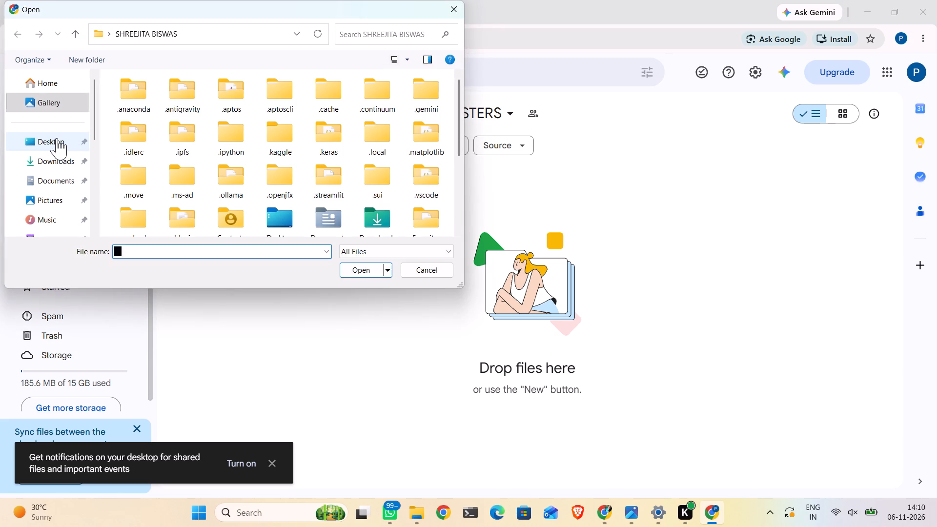
{"action": "double_click", "coordinate": [61, 166]}
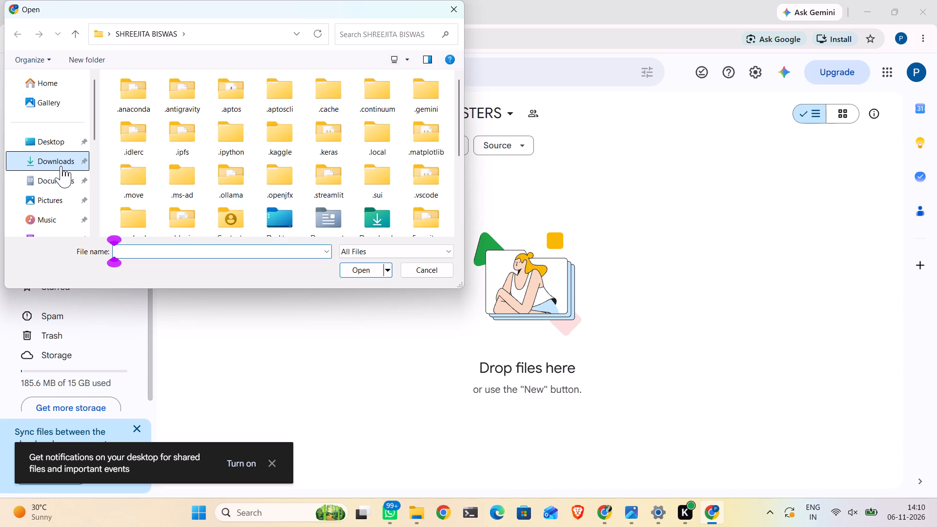
{"action": "left_click_drag", "start_coordinate": [110, 168], "coordinate": [419, 138]}
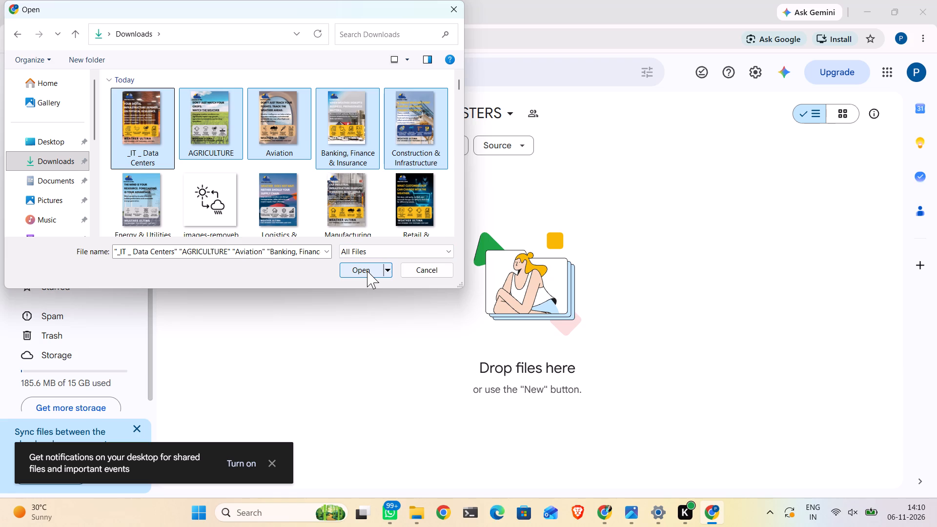
{"action": "scroll", "coordinate": [173, 206], "scroll_direction": "left", "scroll_amount": 2}
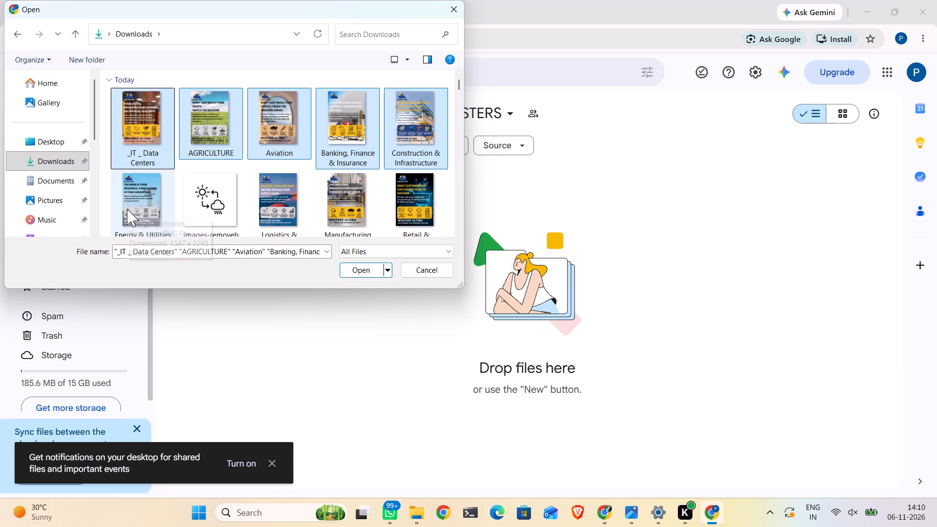
{"action": "scroll", "coordinate": [118, 206], "scroll_direction": "right", "scroll_amount": 1}
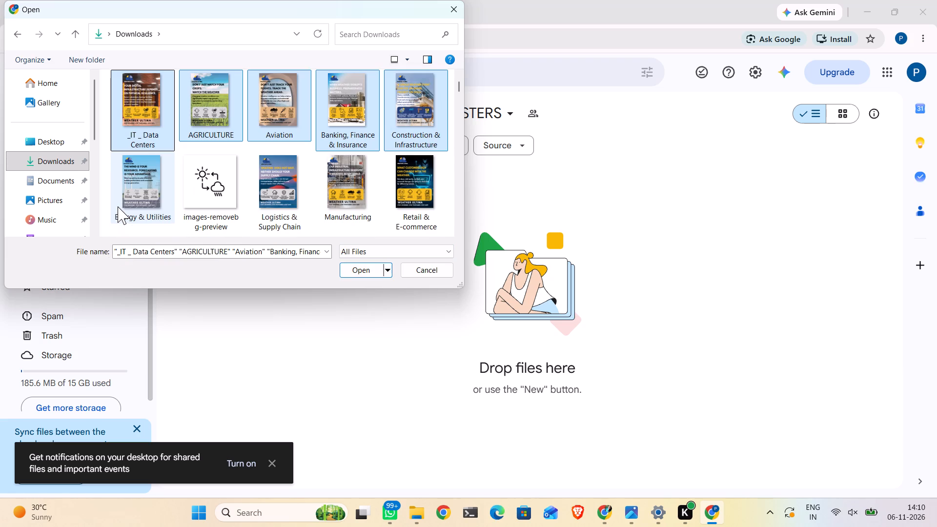
{"action": "scroll", "coordinate": [118, 206], "scroll_direction": "up", "scroll_amount": 1}
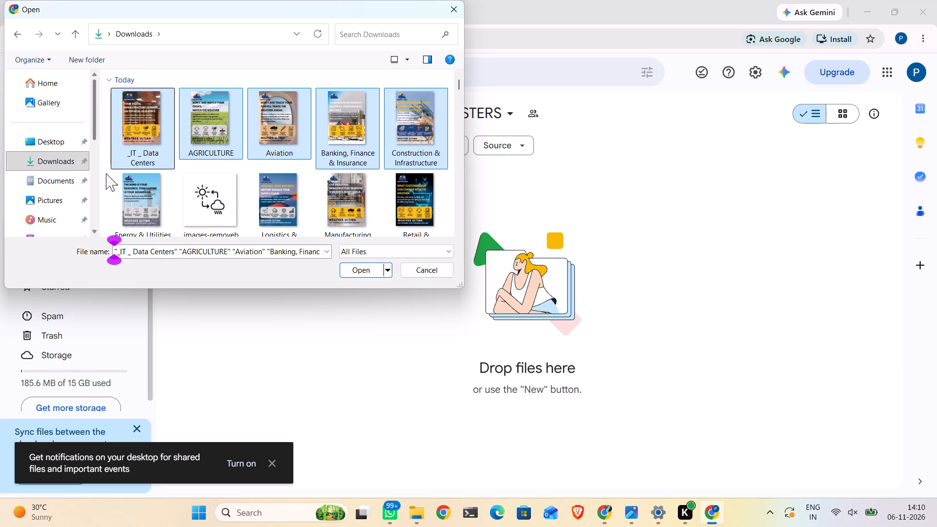
{"action": "left_click", "coordinate": [105, 174]}
{"action": "left_click_drag", "start_coordinate": [119, 155], "coordinate": [401, 206]}
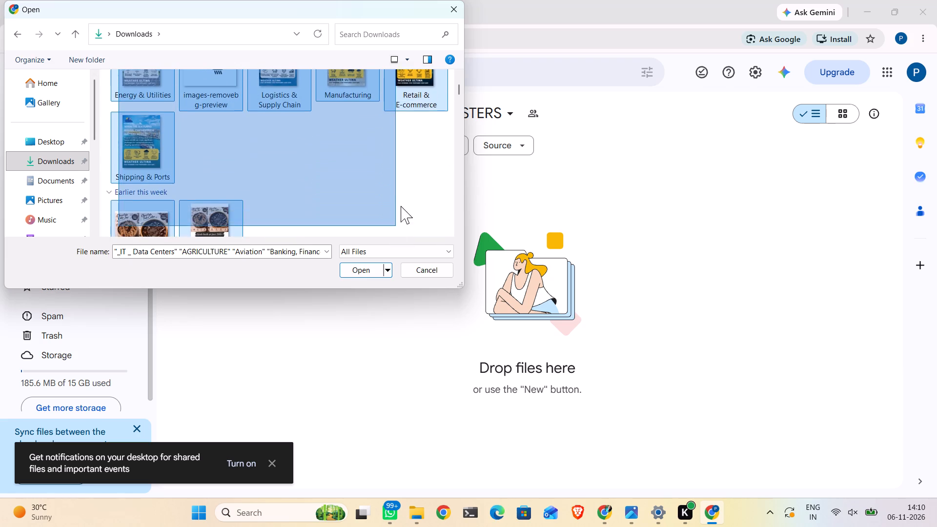
{"action": "left_click_drag", "start_coordinate": [401, 206], "coordinate": [426, 155]}
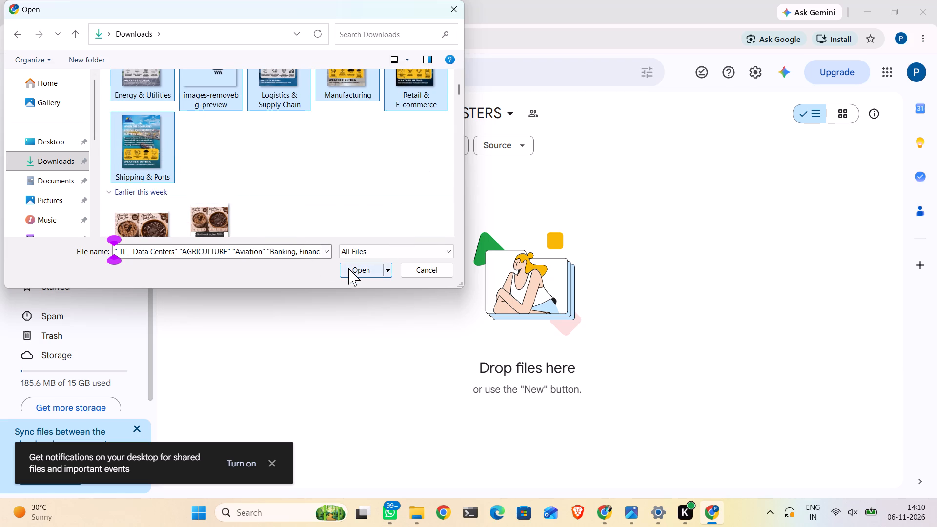
Upload the selected Downloads files to the POSTERS folder and check the upload progress through to Shipping & Ports.png.
{"action": "left_click", "coordinate": [349, 268]}
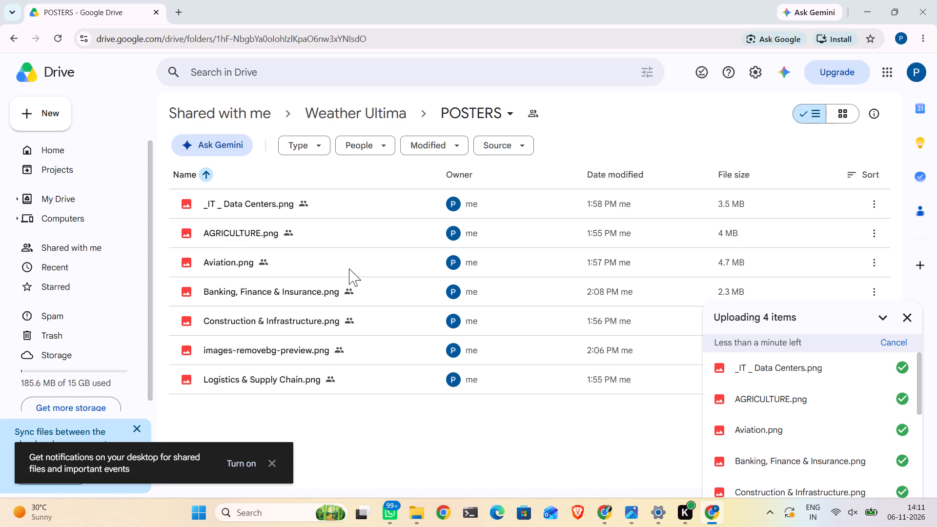
{"action": "scroll", "coordinate": [349, 268], "scroll_direction": "down", "scroll_amount": 2}
{"action": "scroll", "coordinate": [808, 435], "scroll_direction": "down", "scroll_amount": 4}
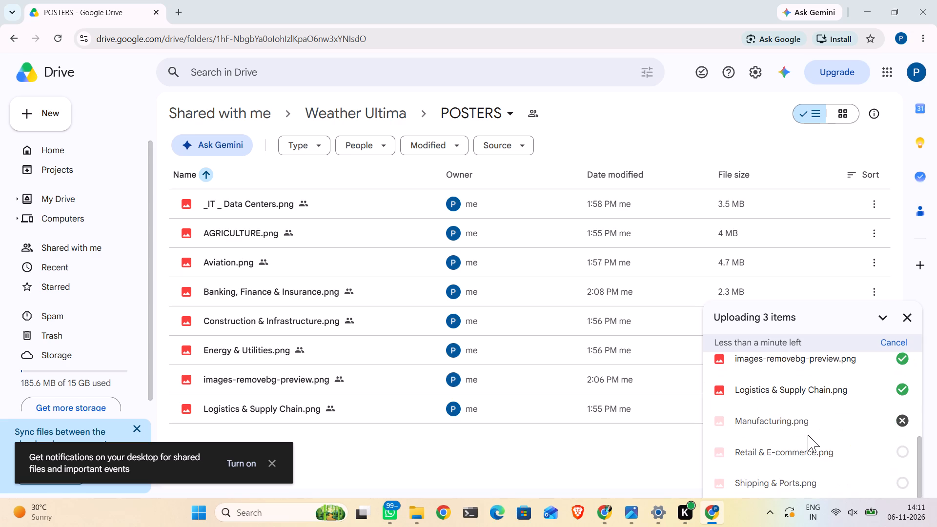
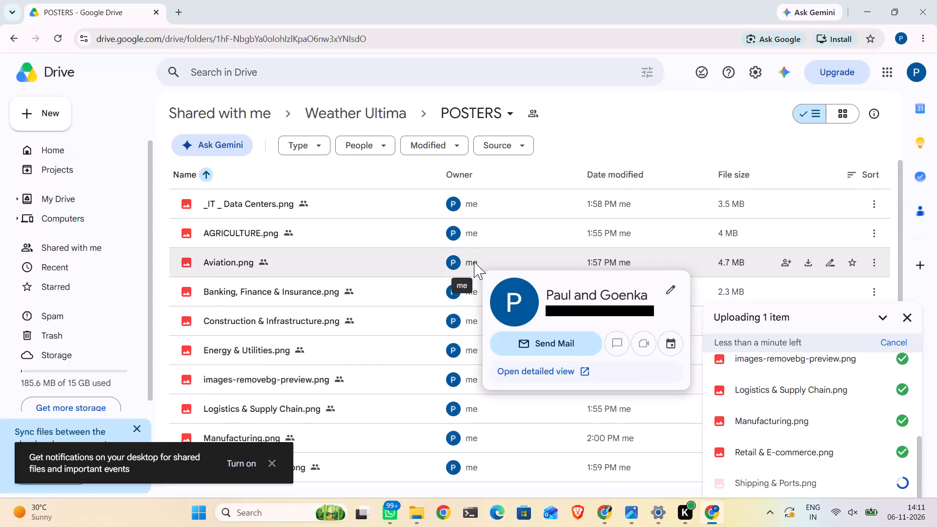
Look through the file list in the POSTERS folder to check the uploaded poster images.
{"action": "scroll", "coordinate": [356, 360], "scroll_direction": "down", "scroll_amount": 1}
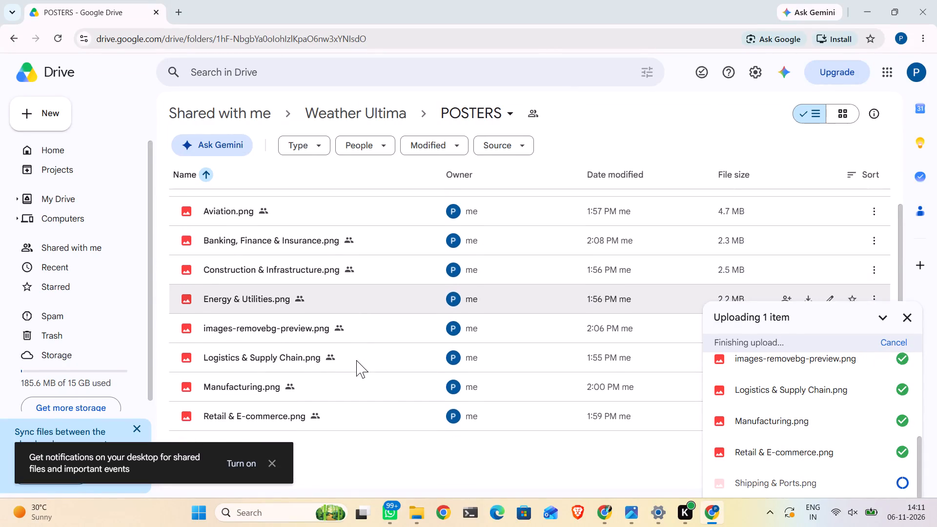
{"action": "scroll", "coordinate": [356, 360], "scroll_direction": "down", "scroll_amount": 1}
{"action": "scroll", "coordinate": [356, 360], "scroll_direction": "up", "scroll_amount": 2}
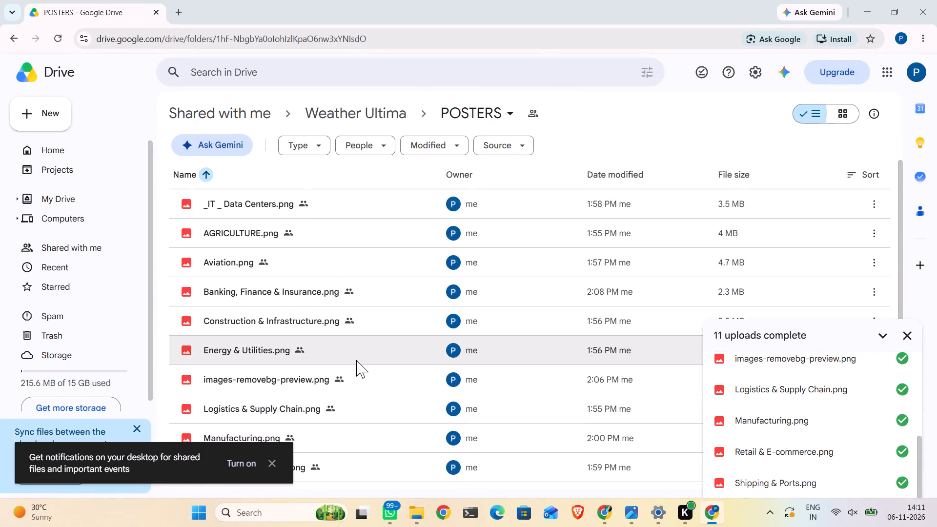
{"action": "scroll", "coordinate": [356, 360], "scroll_direction": "up", "scroll_amount": 1}
{"action": "scroll", "coordinate": [356, 360], "scroll_direction": "right", "scroll_amount": 1}
{"action": "scroll", "coordinate": [356, 360], "scroll_direction": "up", "scroll_amount": 2}
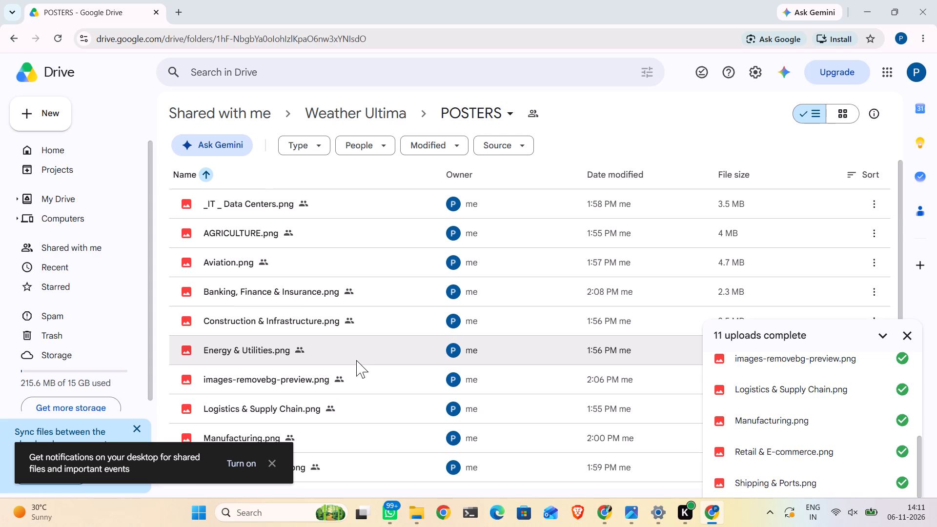
Move images-removebg-preview.png from the POSTERS folder to the trash.
{"action": "scroll", "coordinate": [356, 360], "scroll_direction": "down", "scroll_amount": 1}
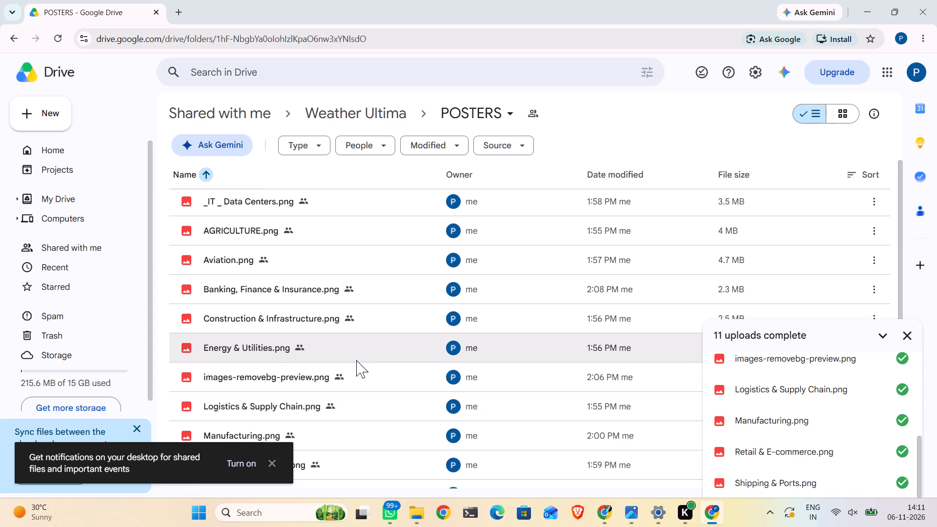
{"action": "scroll", "coordinate": [356, 360], "scroll_direction": "down", "scroll_amount": 1}
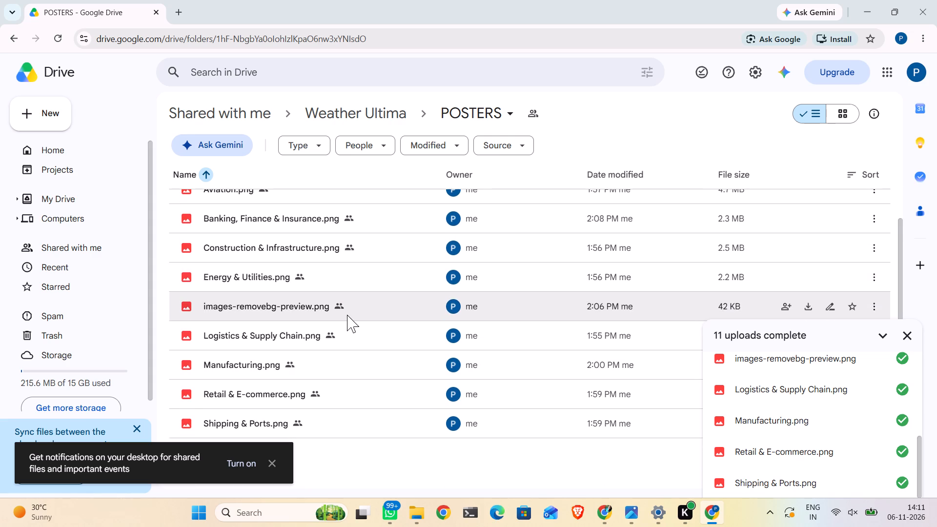
{"action": "right_click", "coordinate": [347, 315]}
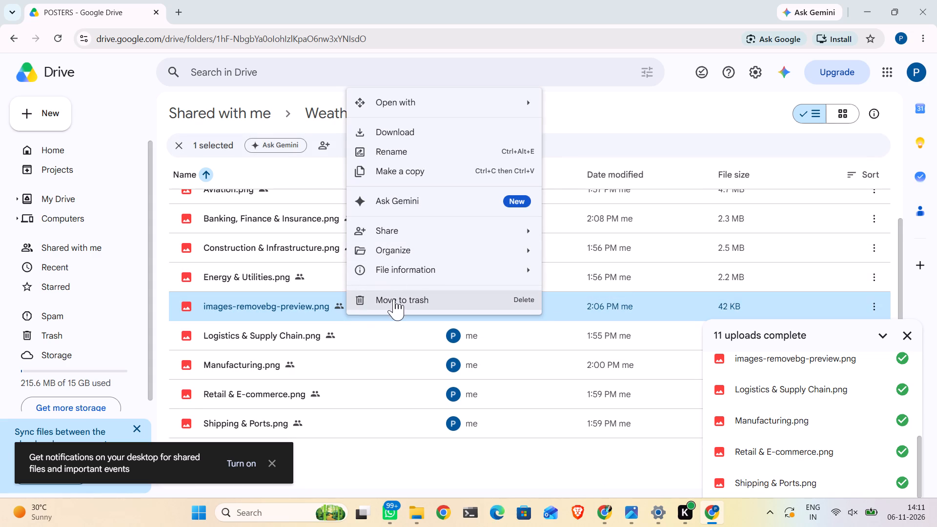
{"action": "left_click", "coordinate": [394, 299]}
Look over the remaining poster files in the POSTERS folder and dismiss the completed uploads summary.
{"action": "scroll", "coordinate": [394, 299], "scroll_direction": "up", "scroll_amount": 3}
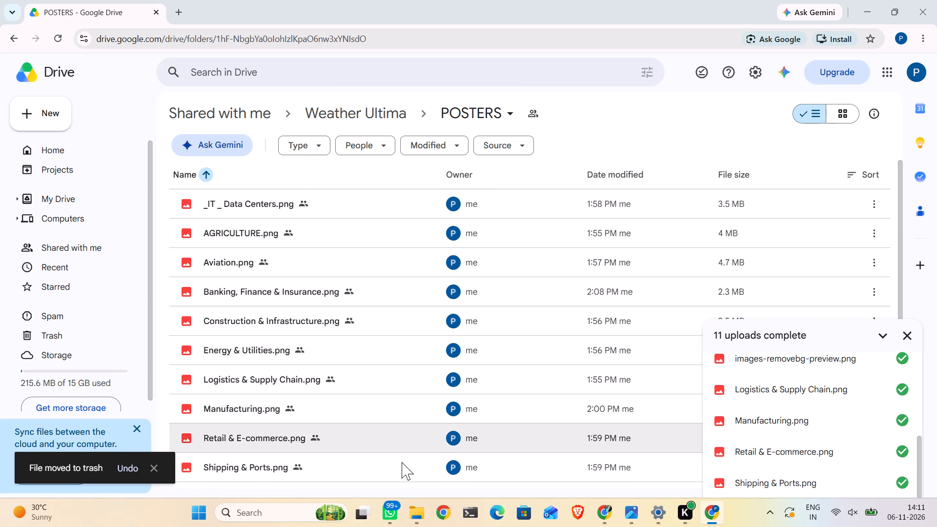
{"action": "scroll", "coordinate": [397, 456], "scroll_direction": "down", "scroll_amount": 2}
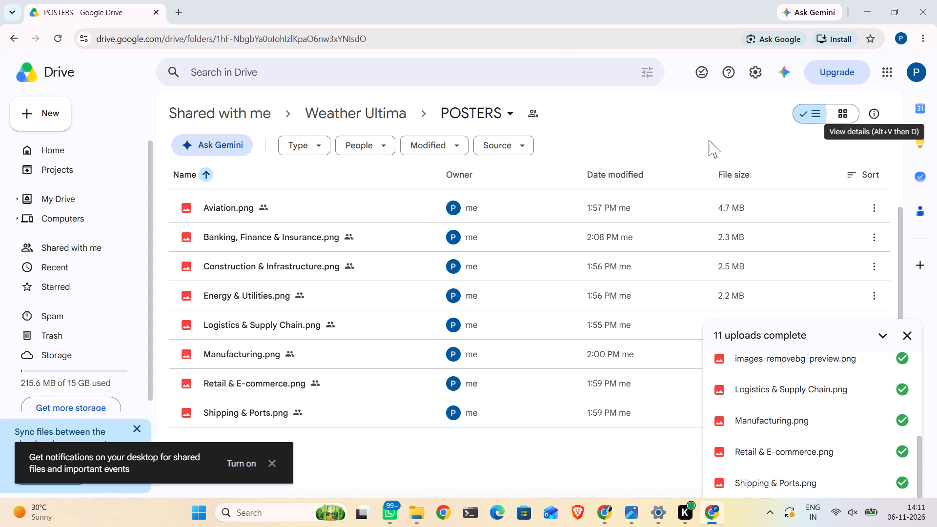
{"action": "left_click", "coordinate": [657, 141]}
{"action": "left_click", "coordinate": [657, 141]}
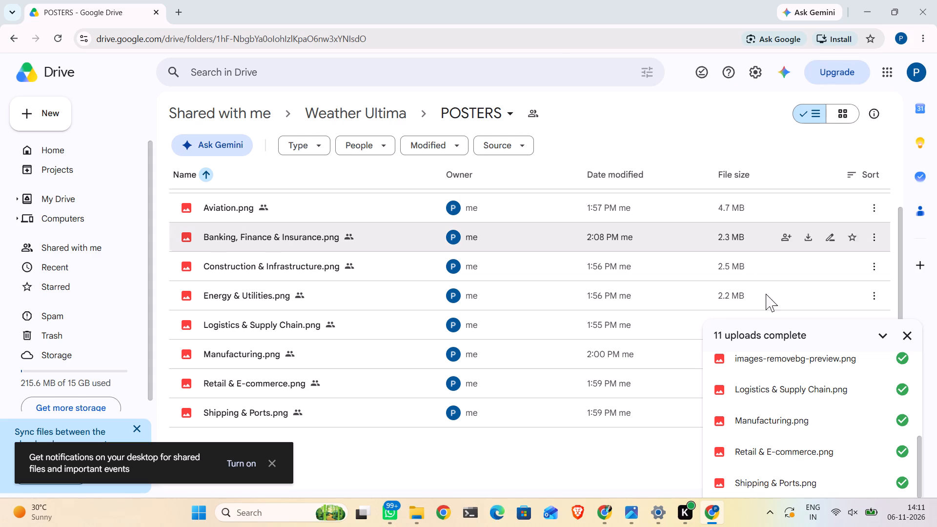
{"action": "left_click", "coordinate": [906, 337]}
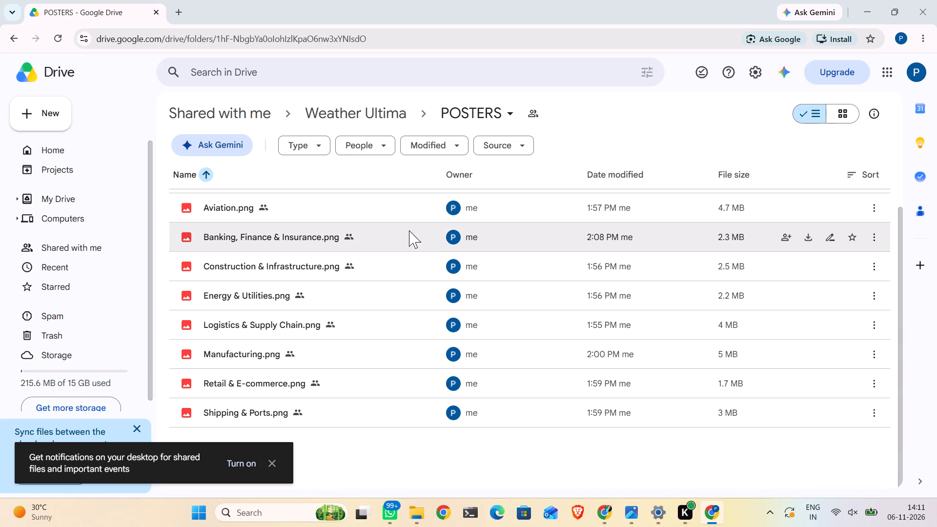
Return to the Weather Ultima folder and copy the sharing link of the POSTERS folder.
{"action": "left_click", "coordinate": [13, 38]}
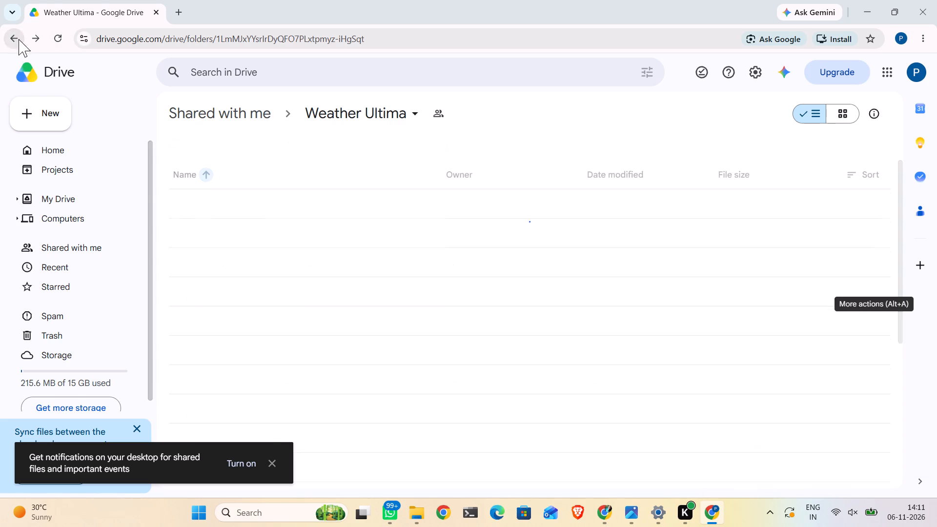
{"action": "right_click", "coordinate": [274, 234]}
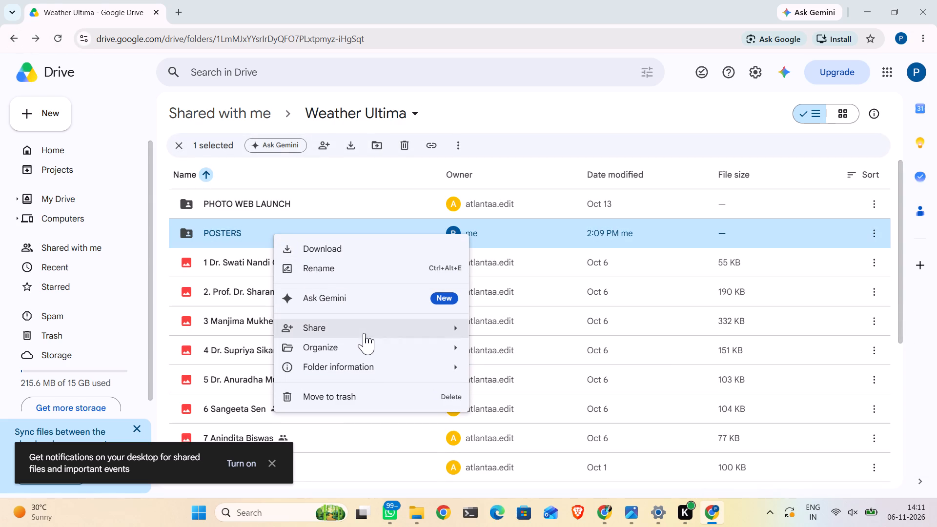
{"action": "left_click", "coordinate": [488, 330]}
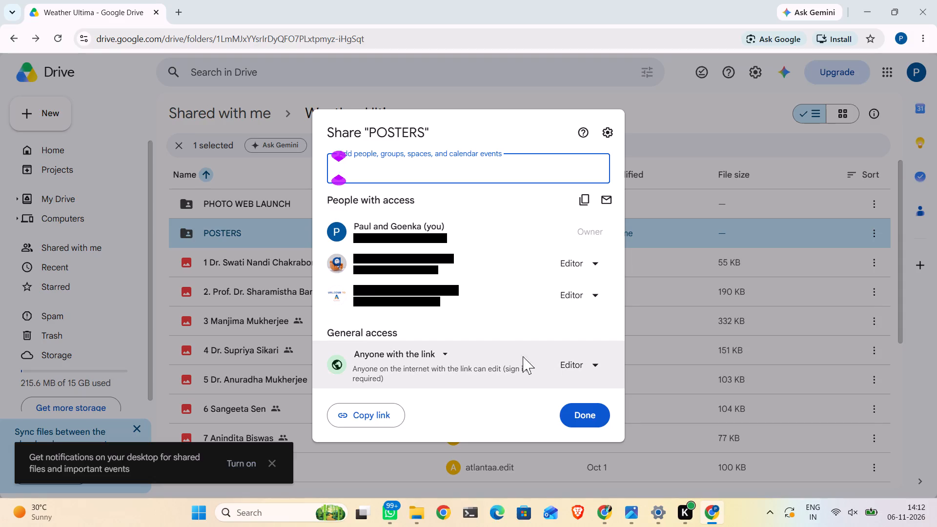
{"action": "left_click", "coordinate": [381, 416]}
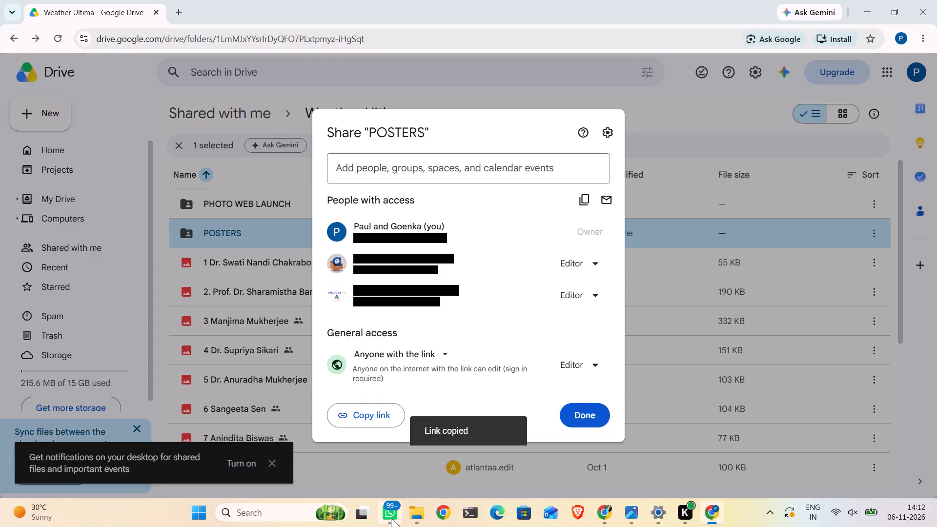
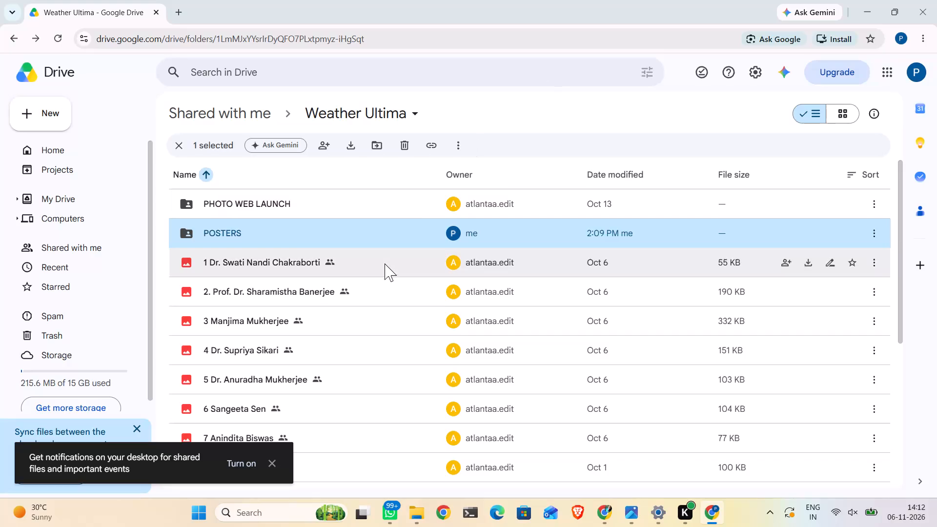
Switch from Drive to the Banking, Finance & Insurance design in Canva and go to page 11.
{"action": "left_click", "coordinate": [869, 6]}
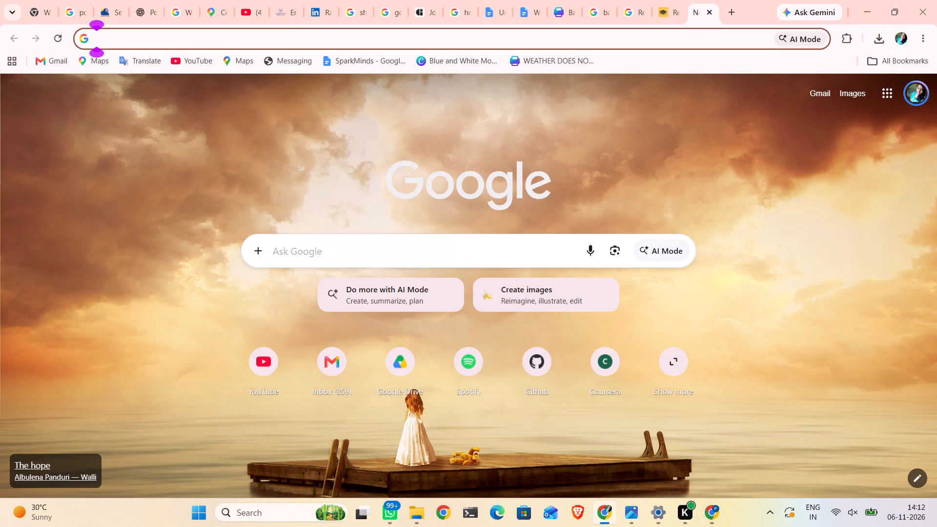
{"action": "left_click", "coordinate": [556, 16]}
{"action": "scroll", "coordinate": [494, 243], "scroll_direction": "down", "scroll_amount": 6}
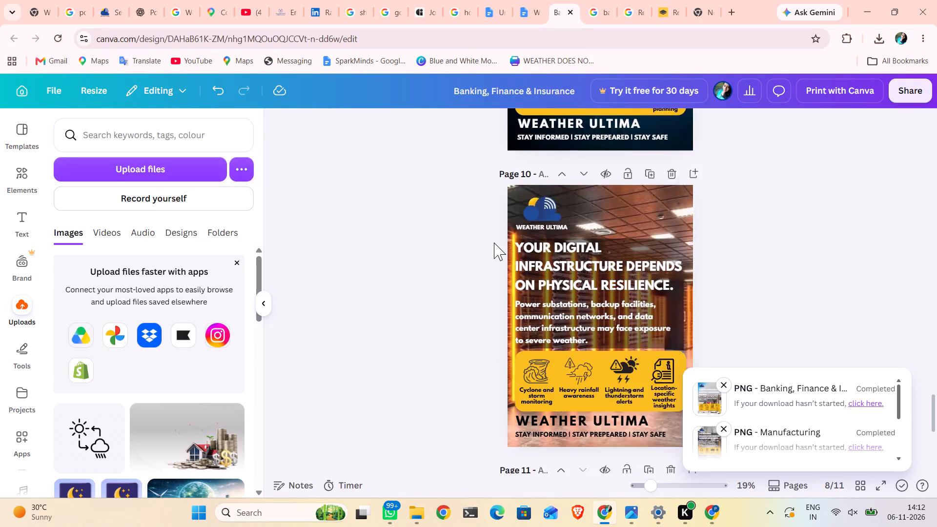
{"action": "scroll", "coordinate": [494, 243], "scroll_direction": "down", "scroll_amount": 5}
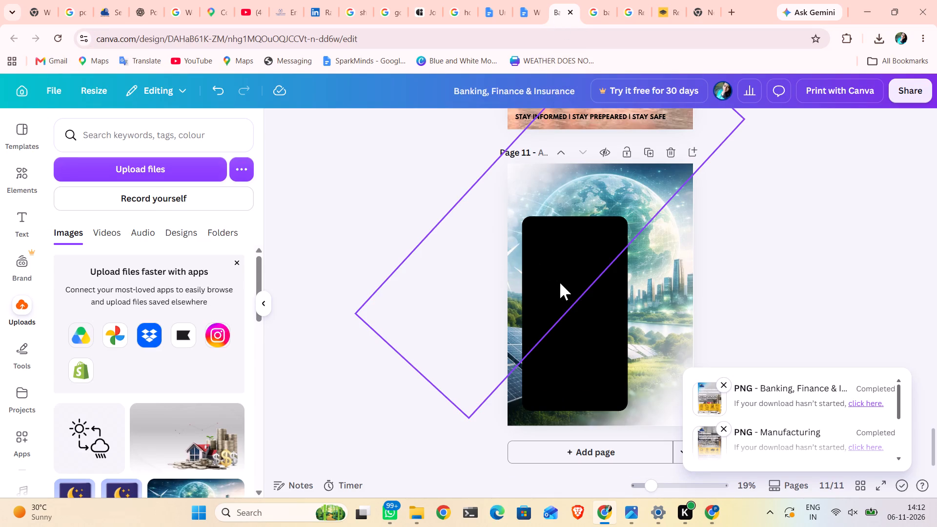
{"action": "left_click", "coordinate": [349, 262]}
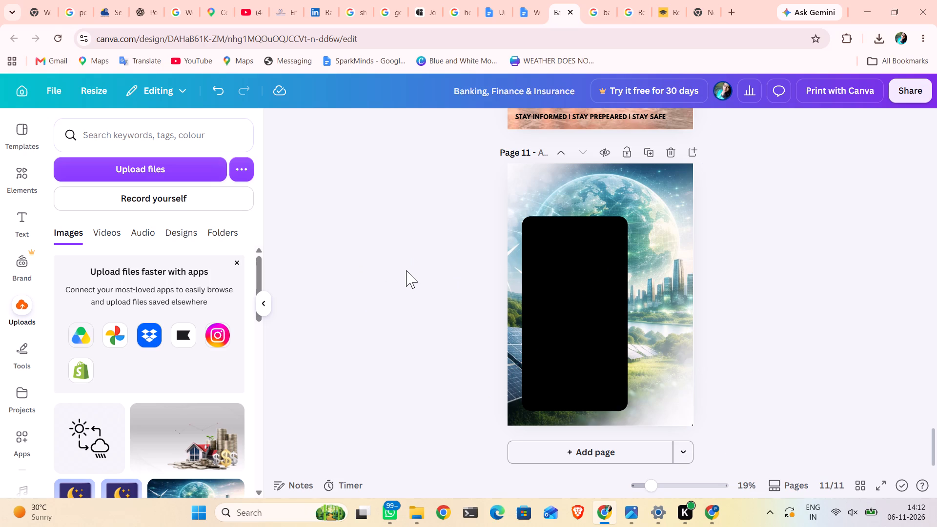
Nudge the black rounded rectangle on page 11 upward until it is vertically centred on the page.
{"action": "left_click", "coordinate": [583, 300]}
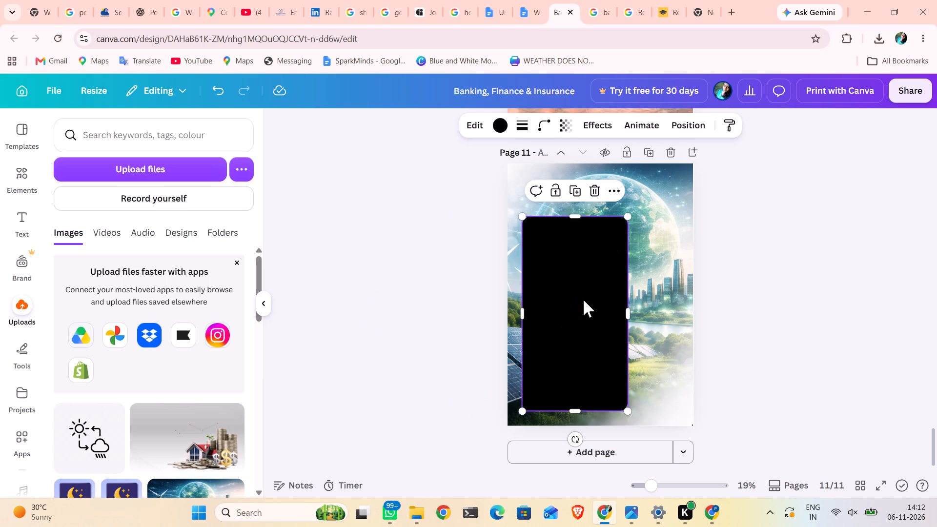
{"action": "key", "text": "Up"}
{"action": "key", "text": "Up"}
{"action": "key", "text": "Up"}
{"action": "key", "text": "Up"}
{"action": "key", "text": "Up"}
{"action": "key", "text": "Up"}
{"action": "key", "text": "Up"}
{"action": "key", "text": "Up"}
{"action": "key", "text": "Up"}
{"action": "key", "text": "Up"}
{"action": "key", "text": "Up"}
{"action": "key", "text": "Up"}
{"action": "key", "text": "Up"}
{"action": "key", "text": "Up"}
{"action": "key", "text": "Up"}
{"action": "key", "text": "Up"}
{"action": "key", "text": "Up"}
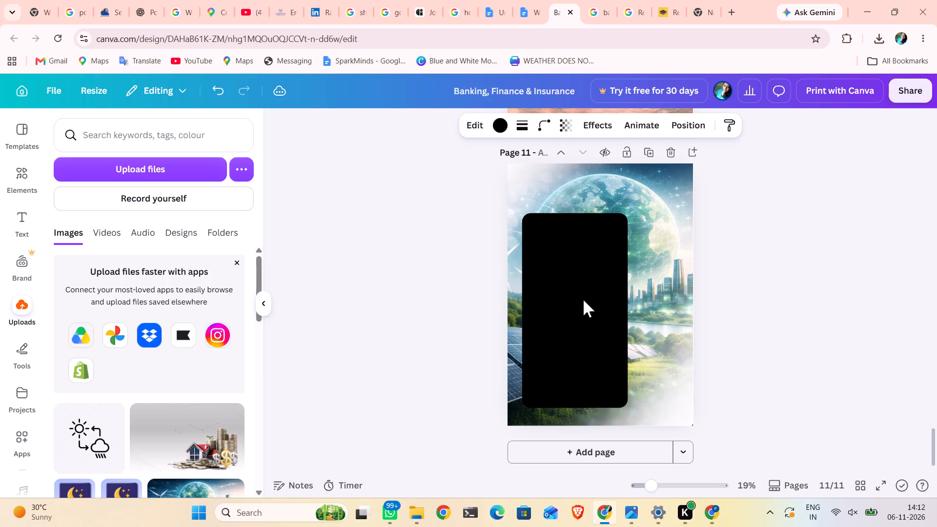
{"action": "key", "text": "Up"}
{"action": "key", "text": "Up"}
{"action": "key", "text": "Up"}
{"action": "key", "text": "Up"}
{"action": "key", "text": "Up"}
{"action": "key", "text": "Up"}
{"action": "key", "text": "Up"}
{"action": "key", "text": "Up"}
{"action": "key", "text": "Up"}
{"action": "key", "text": "Up"}
{"action": "key", "text": "Up"}
{"action": "key", "text": "Up"}
{"action": "key", "text": "Up"}
{"action": "key", "text": "Up"}
{"action": "key", "text": "Up"}
{"action": "key", "text": "Up"}
{"action": "key", "text": "Up"}
{"action": "key", "text": "Up"}
{"action": "key", "text": "Up"}
{"action": "key", "text": "Up"}
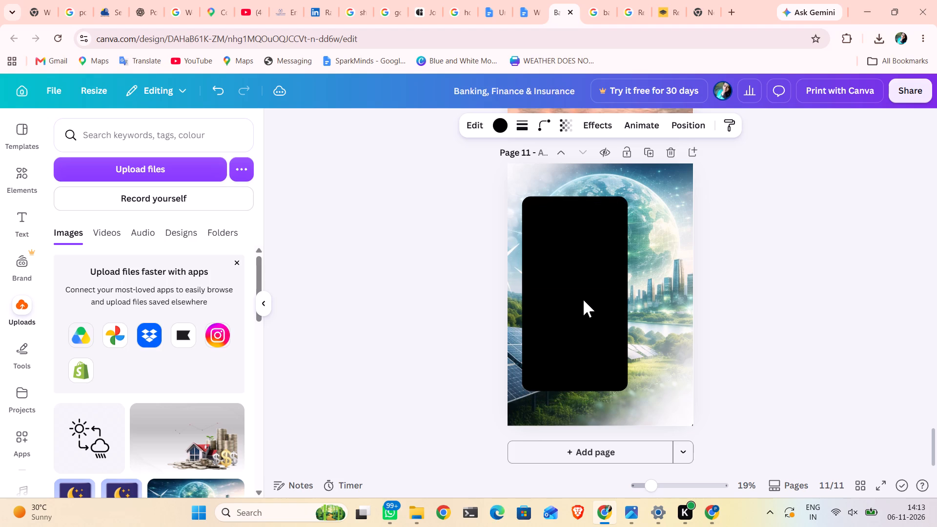
{"action": "key", "text": "Down"}
{"action": "key", "text": "Down"}
{"action": "key", "text": "Down"}
{"action": "key", "text": "Up"}
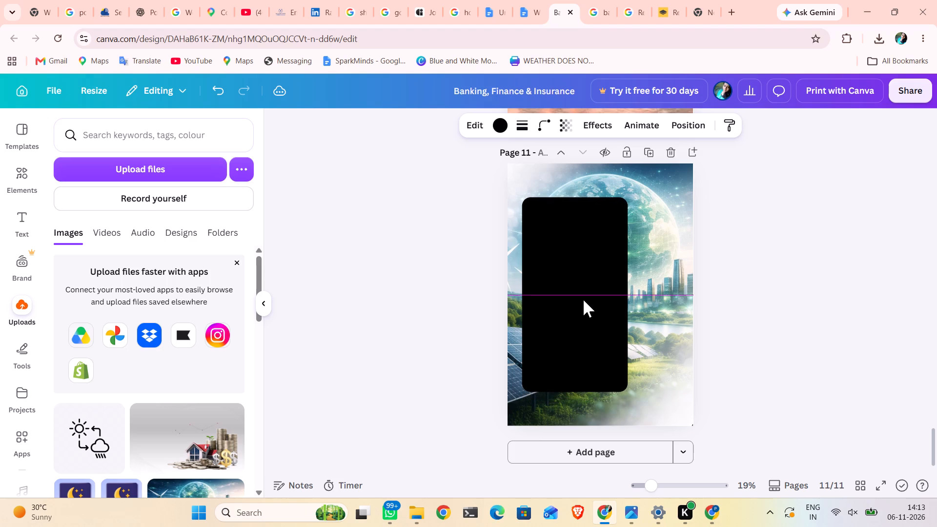